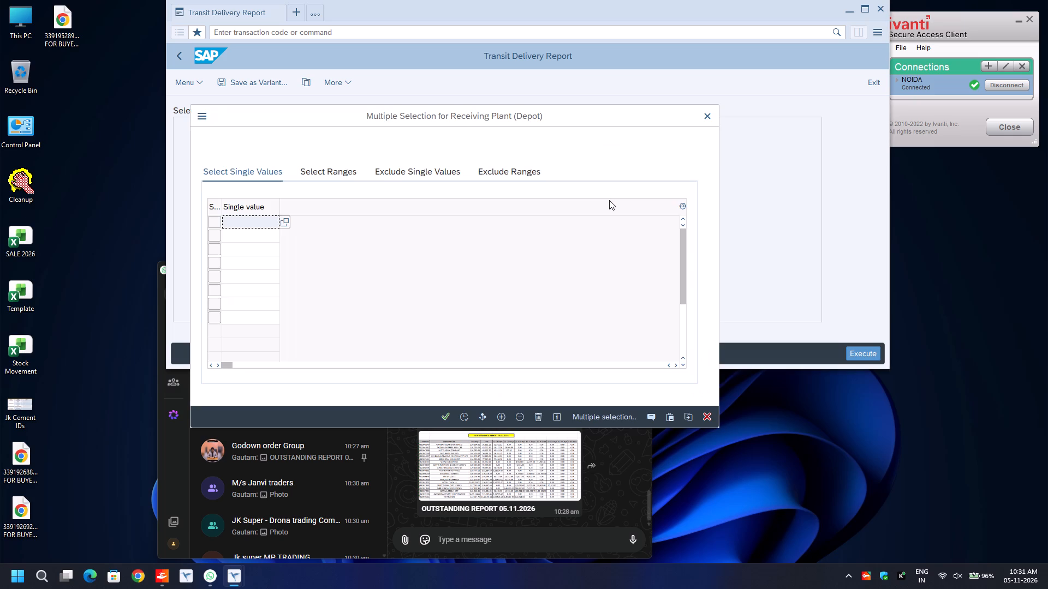
Enter 8134, 8135 and 8136 as single values for Receiving Plant (Depot) and apply the multiple selection.
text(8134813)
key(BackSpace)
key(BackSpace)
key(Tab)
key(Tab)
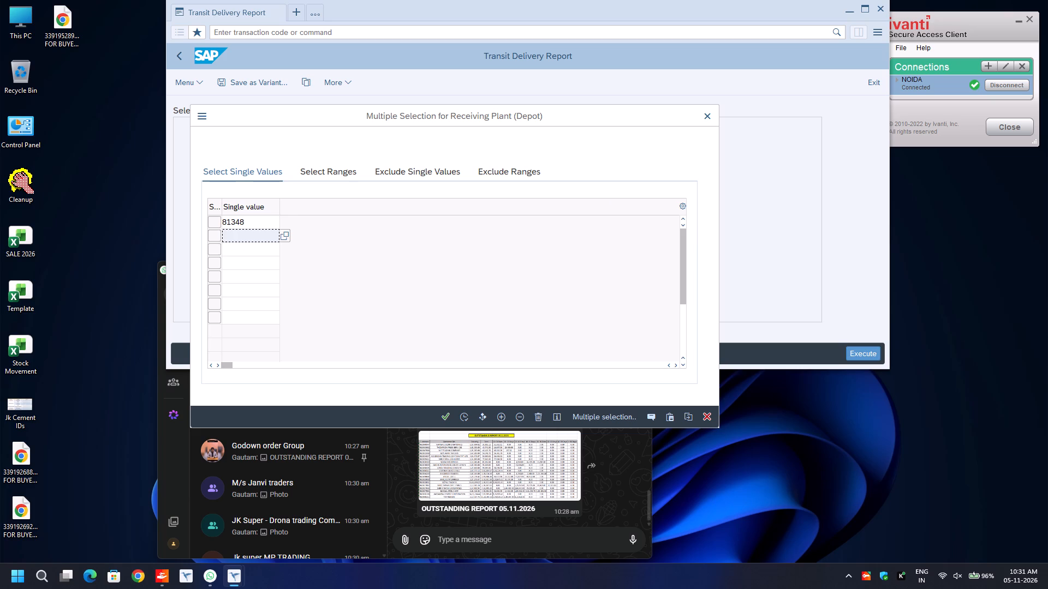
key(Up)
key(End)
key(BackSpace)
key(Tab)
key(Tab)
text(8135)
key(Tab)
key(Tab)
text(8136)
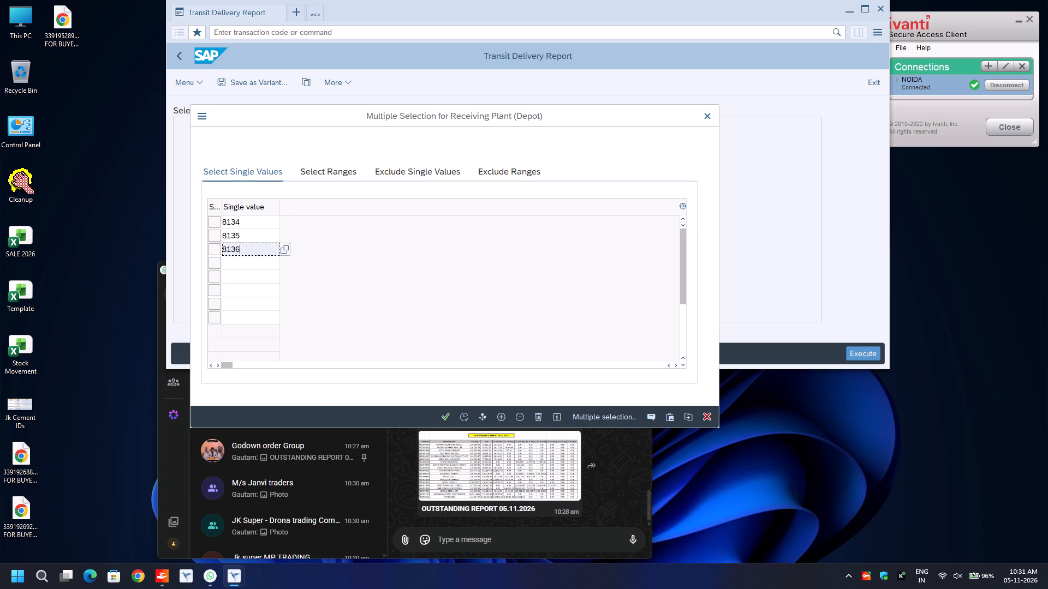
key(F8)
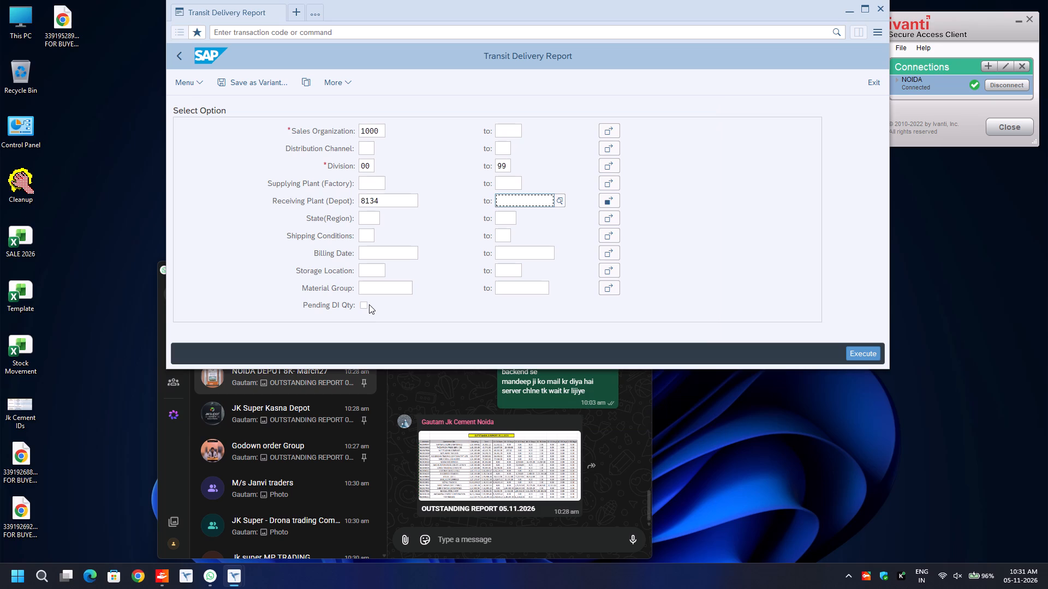
Enable Pending DI Qty and execute the Transit Delivery Report for the selected depots.
click(369, 304)
click(365, 304)
key(F8)
Open a second Transit Delivery Report (ZSD_TRDI) from the favorites in a new session.
click(296, 14)
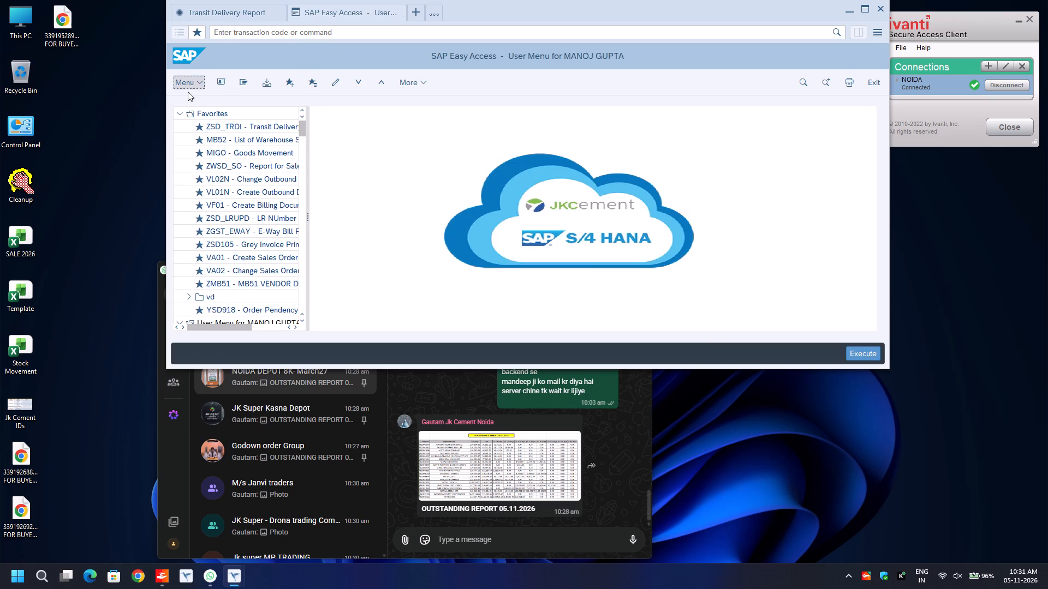
double_click(251, 128)
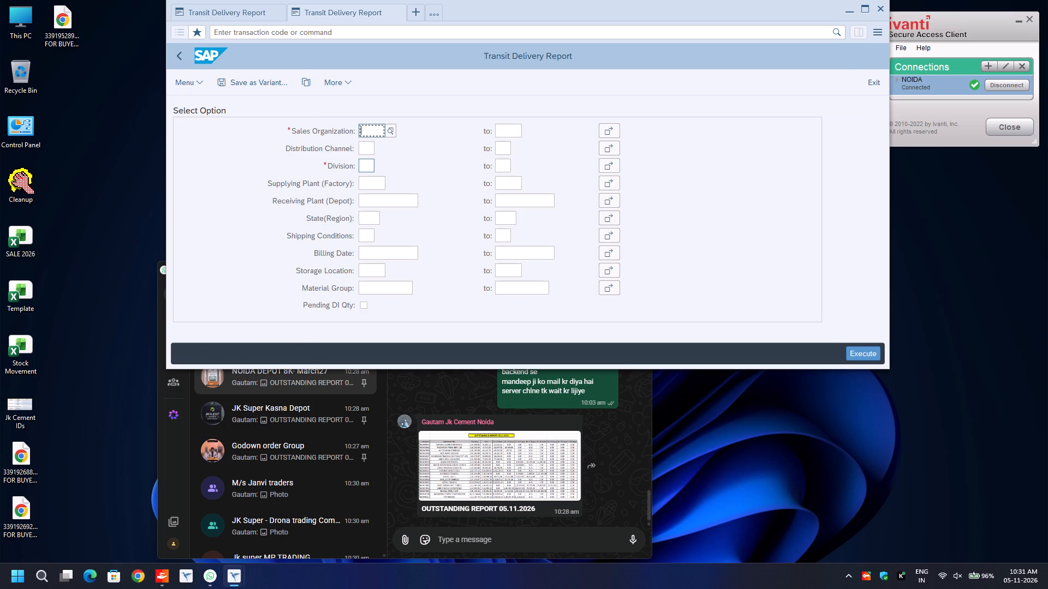
Set Sales Organization to 1000 and the Division range to 00 to 99 in the second report.
key(BackSpace)
key(Down)
key(Return)
key(Down)
key(Down)
key(BackSpace)
key(Down)
key(Return)
key(Tab)
key(BackSpace)
key(Down)
key(Return)
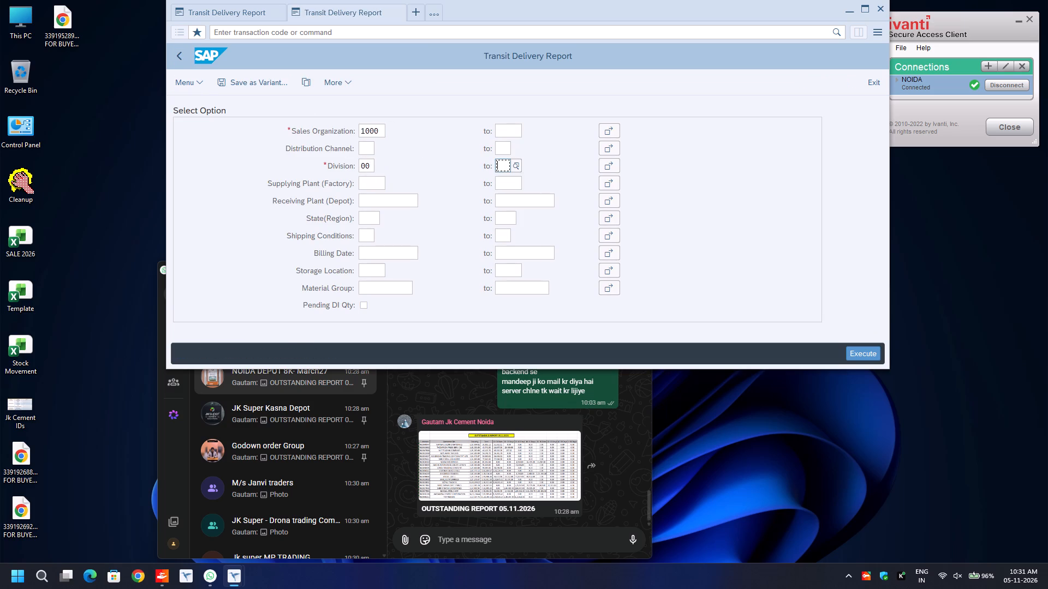
key(Down)
key(Down)
key(Tab)
key(Return)
Enter 1071, 1492 and 8068 as single values for Receiving Plant (Depot) and apply the multiple selection.
text(1071)
key(Down)
text(1492)
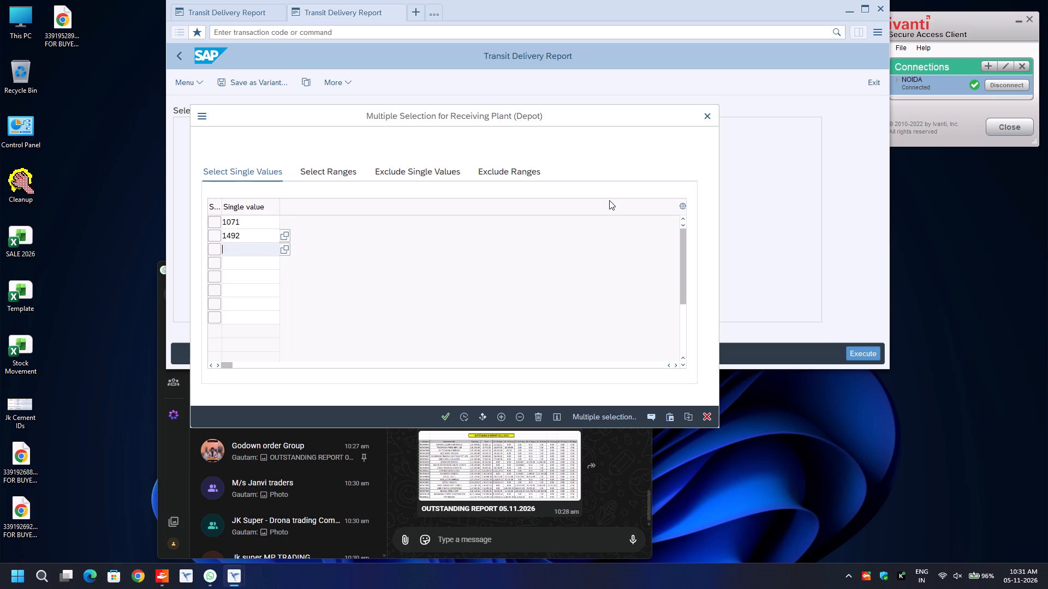
key(Down)
text(8068)
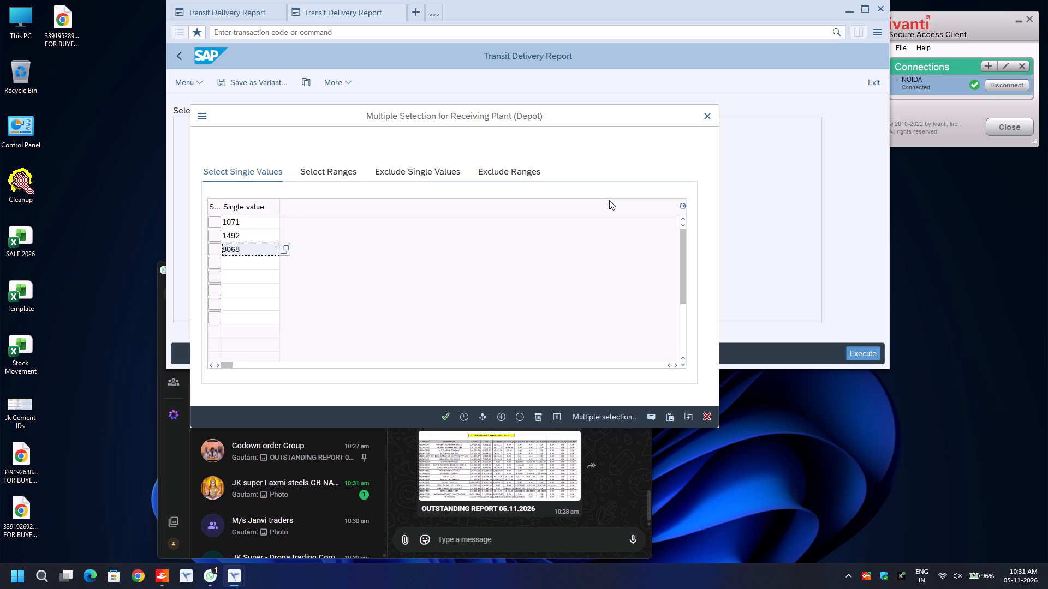
key(F8)
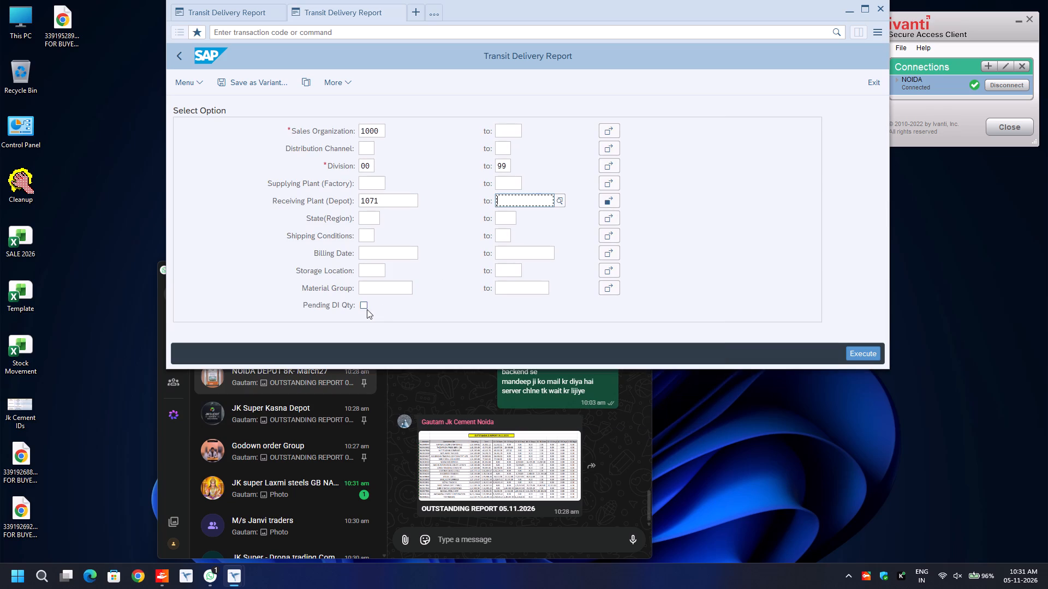
Enable Pending DI Qty for the second Transit Delivery Report.
click(364, 305)
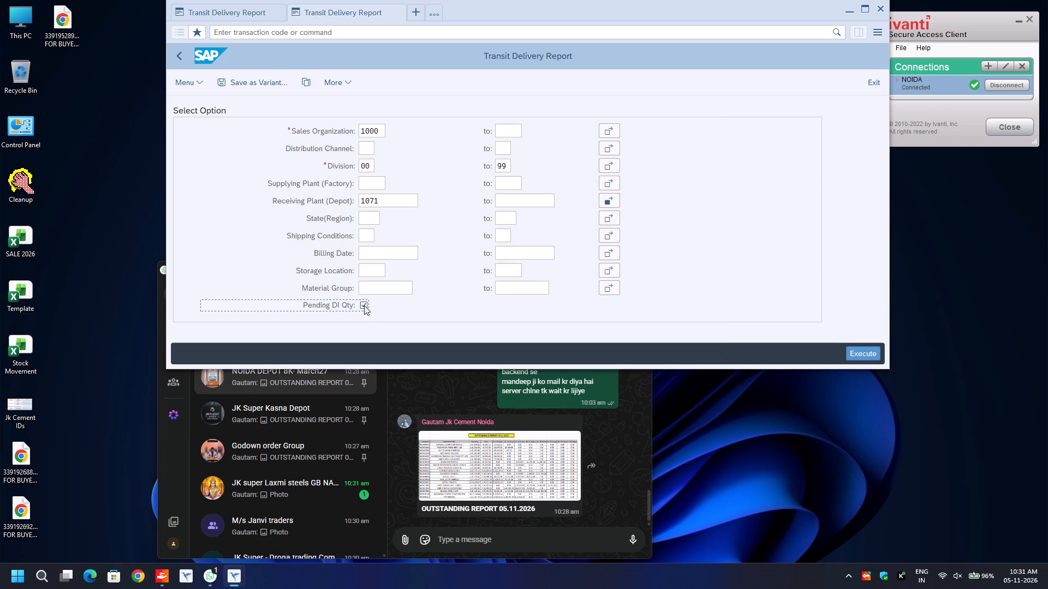
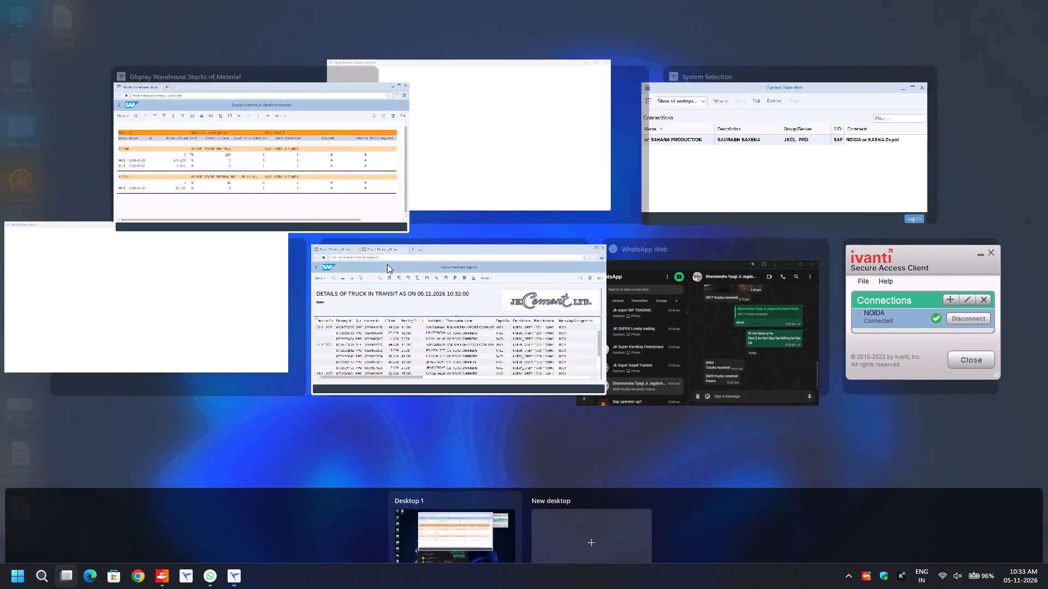
click(439, 323)
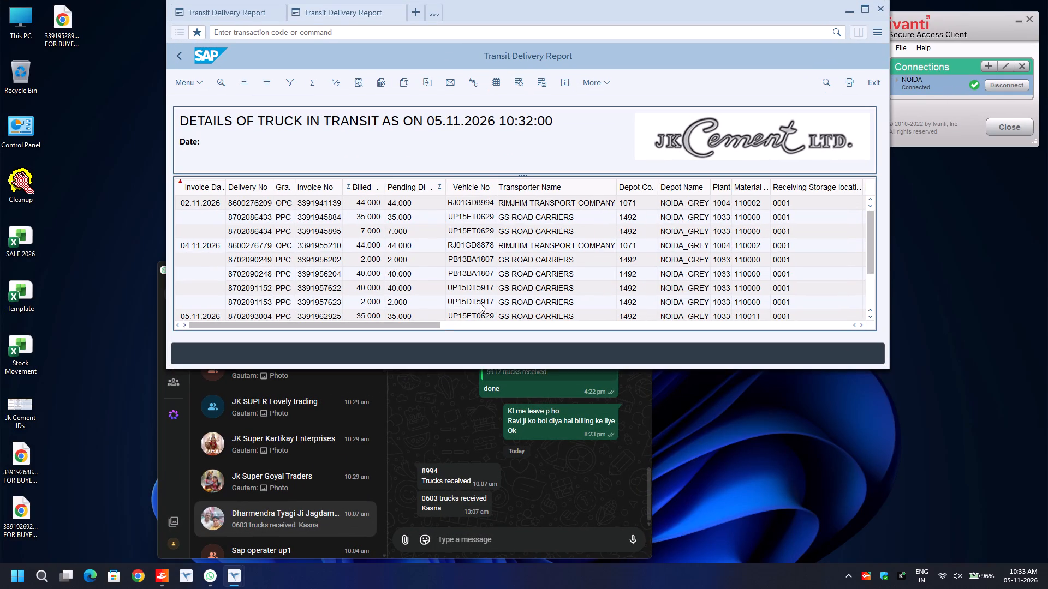
scroll(489, 274, up, 1)
click(253, 207)
key(ctrl+y)
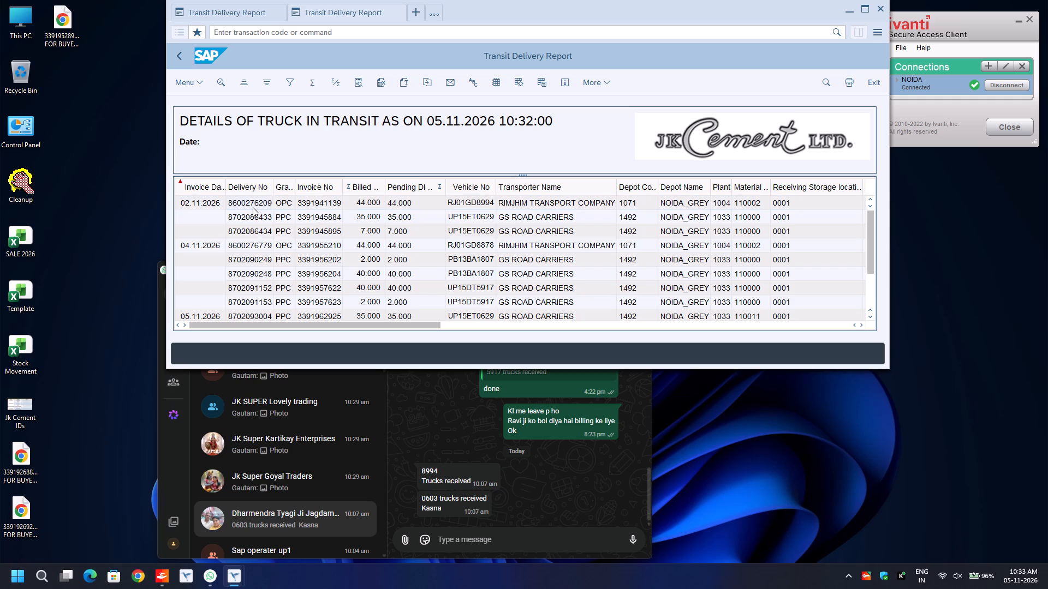
key(ctrl+c)
Switch to the Display Warehouse Stocks of Material window, leave that transaction and open Goods Movement (MIGO) from the favorites.
key(alt+Tab)
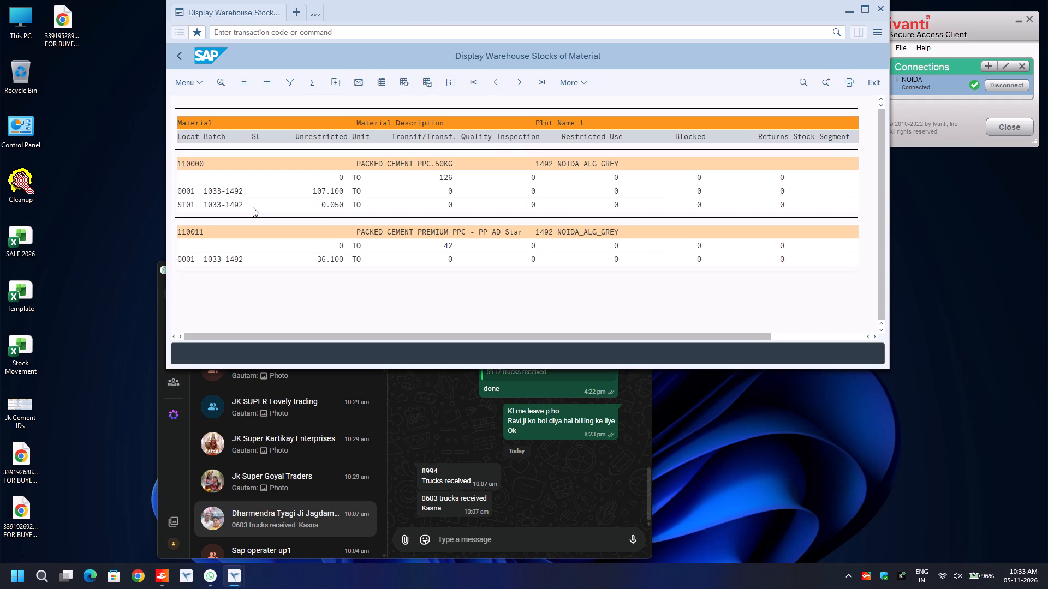
click(309, 30)
text(/n)
key(Return)
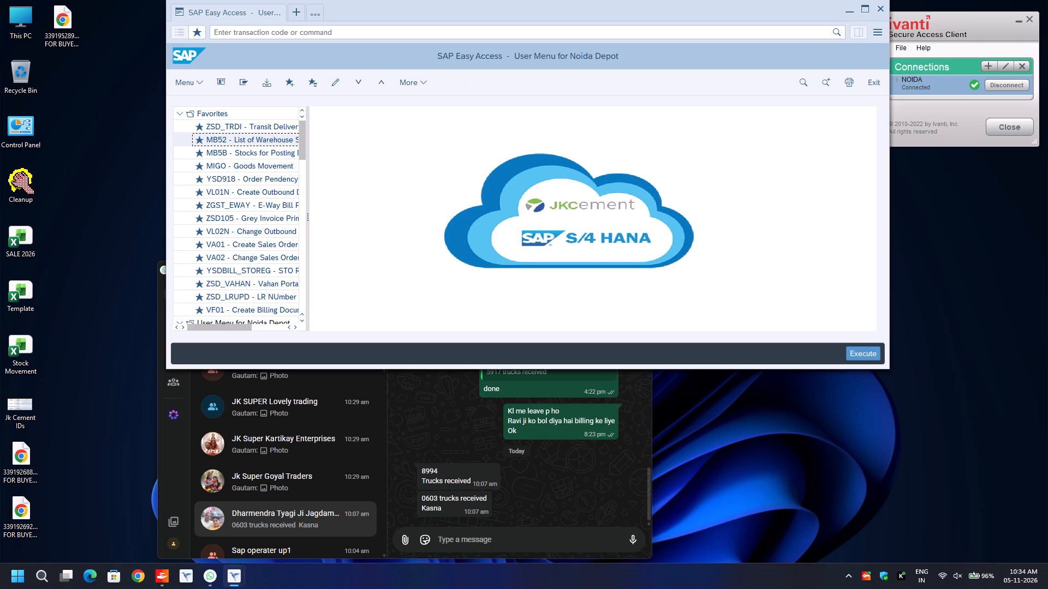
key(Down)
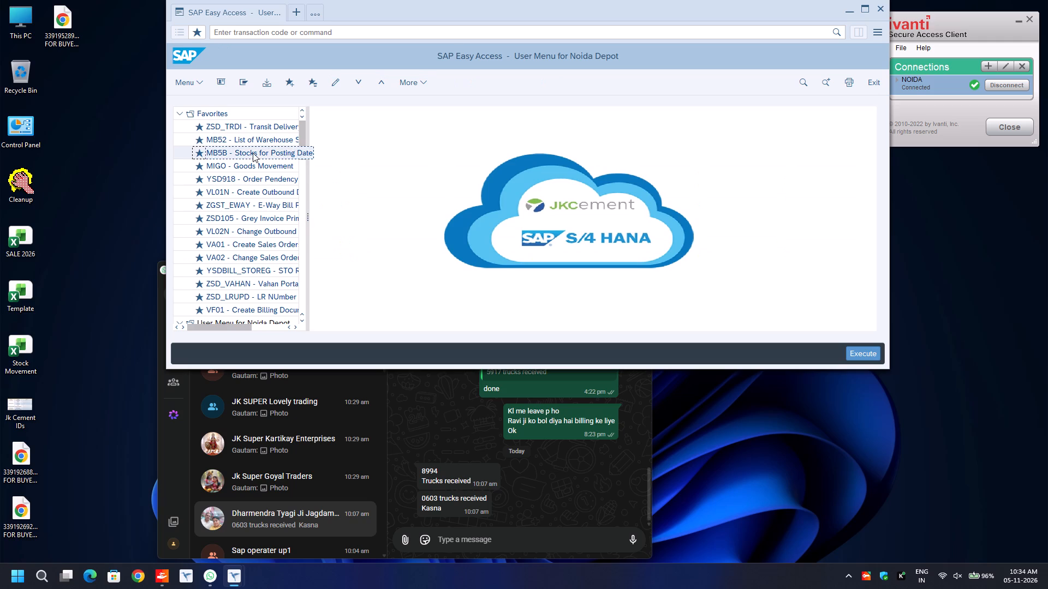
key(Down)
key(Return)
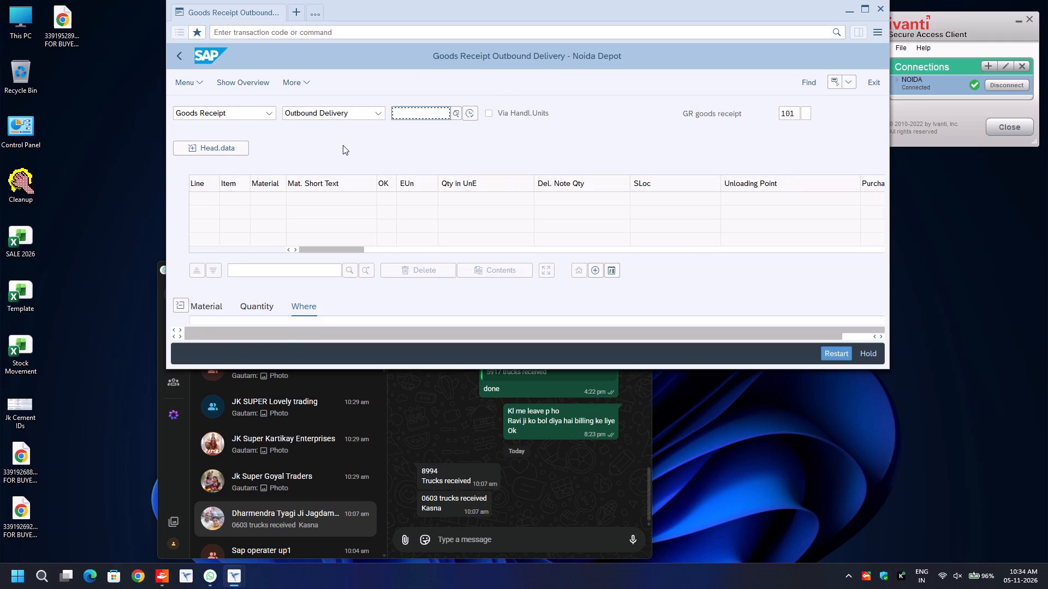
key(ctrl+v)
key(Return)
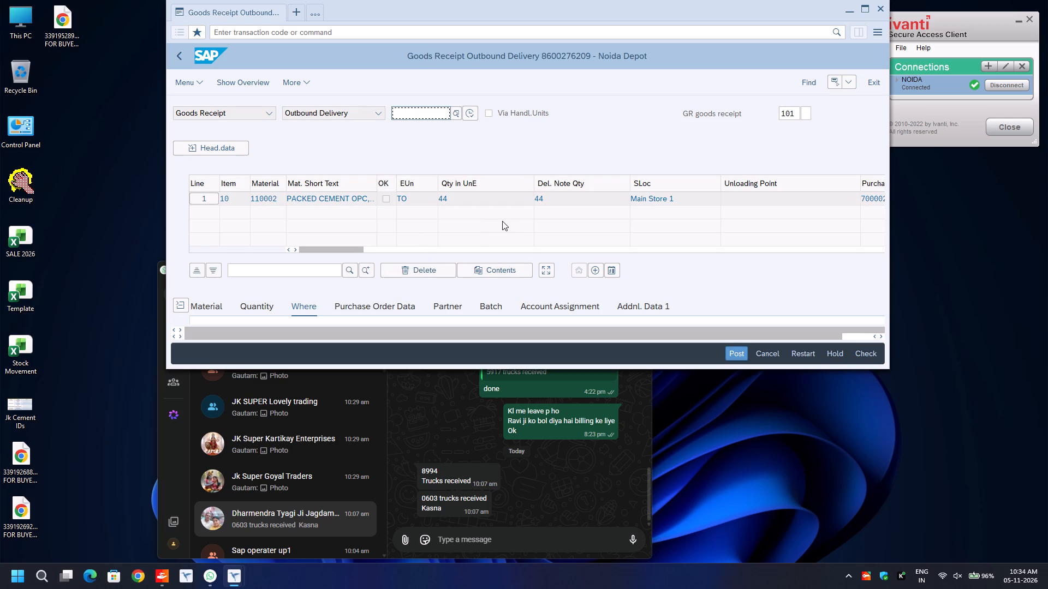
scroll(502, 221, down, 3)
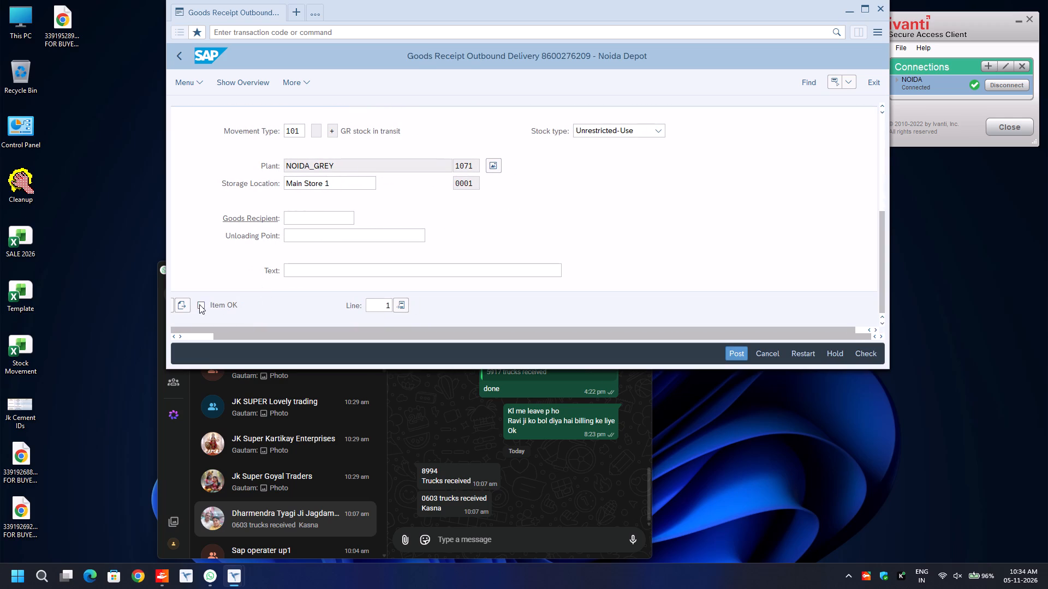
click(199, 305)
click(185, 305)
key(ctrl+s)
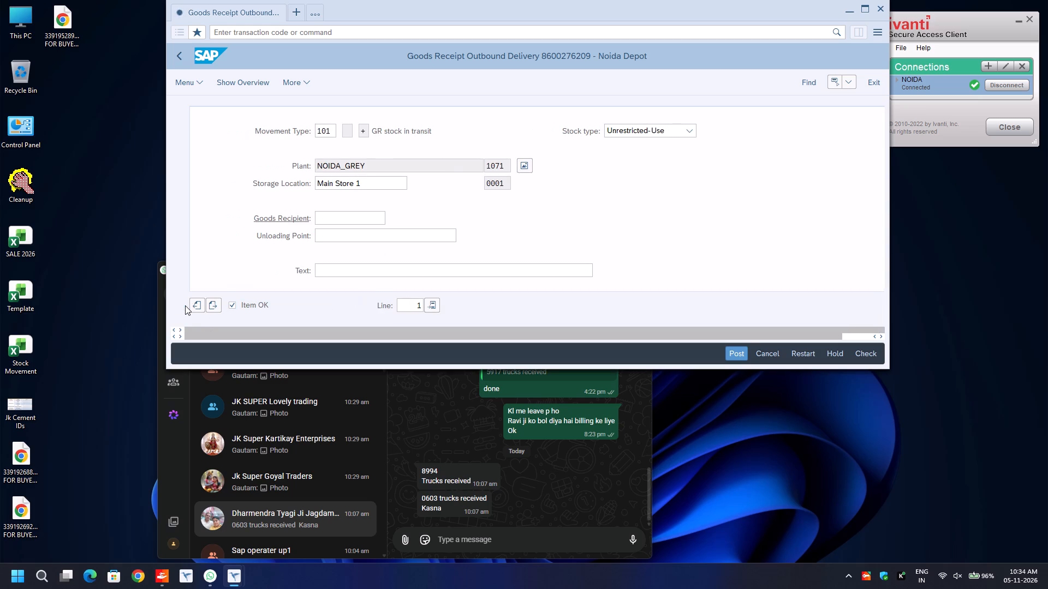
Return to the Noida Transit Delivery Report, review its deliveries and rerun it with the same selections.
key(alt+Tab)
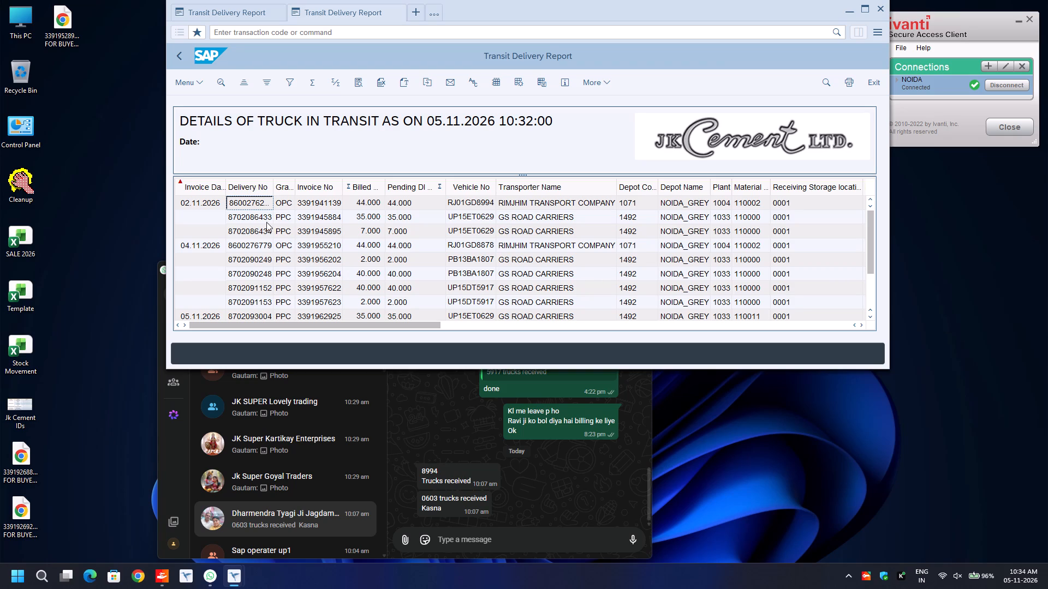
scroll(258, 258, down, 4)
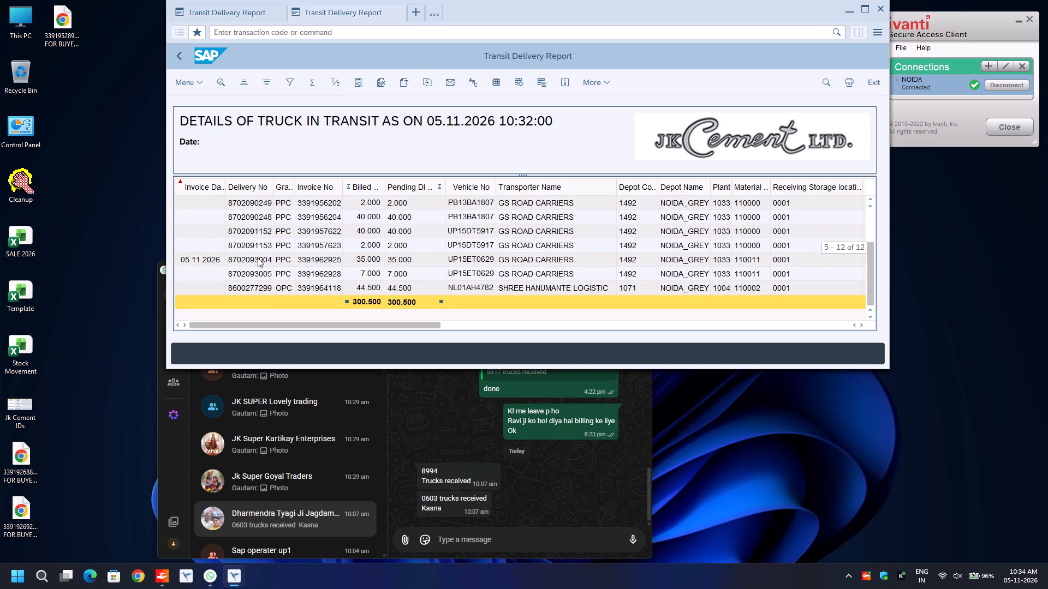
scroll(258, 258, up, 1)
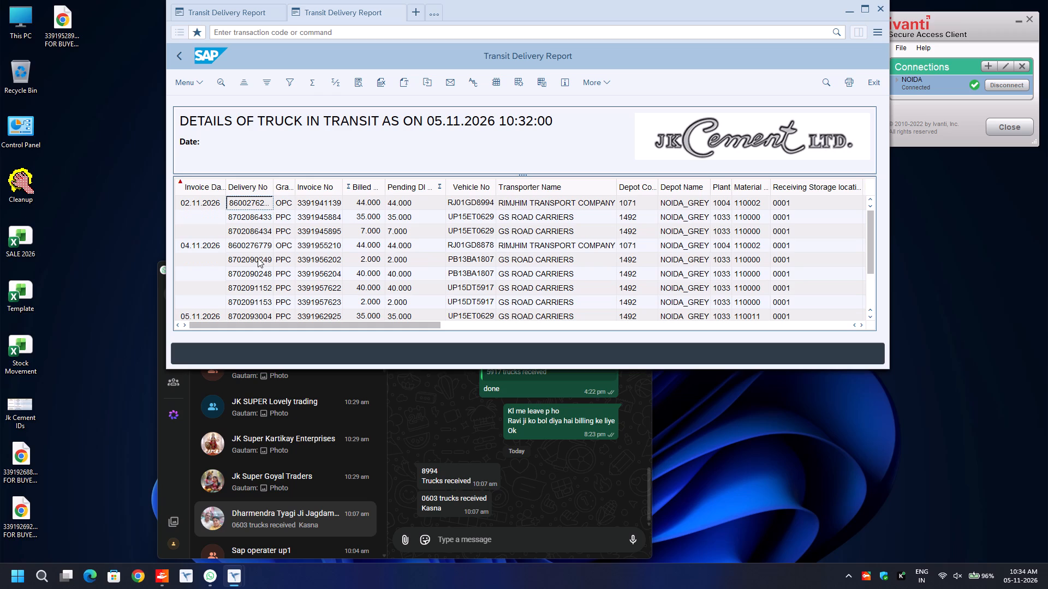
scroll(258, 258, down, 1)
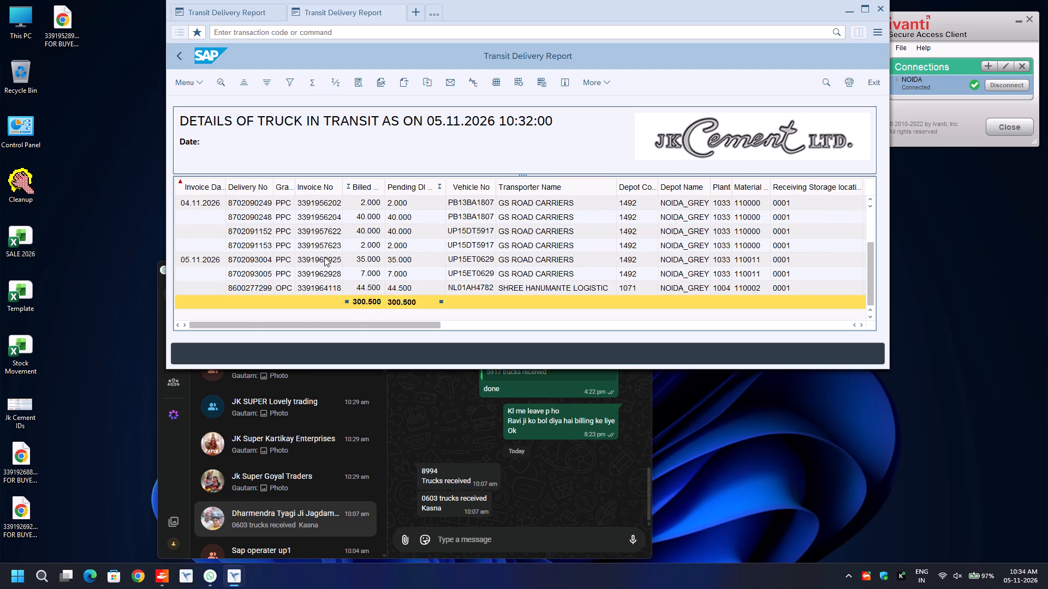
click(178, 59)
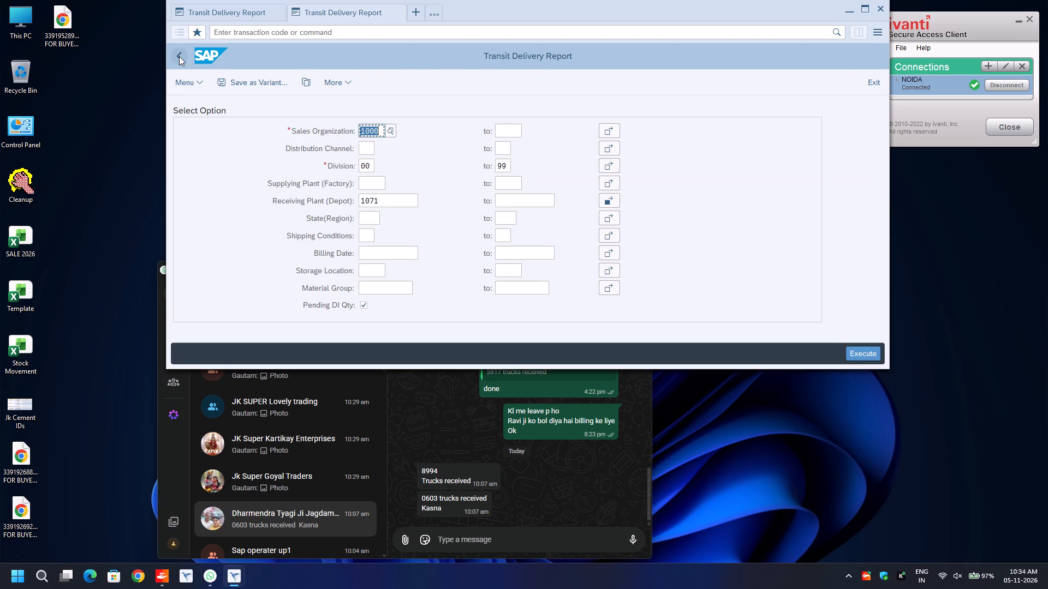
key(F8)
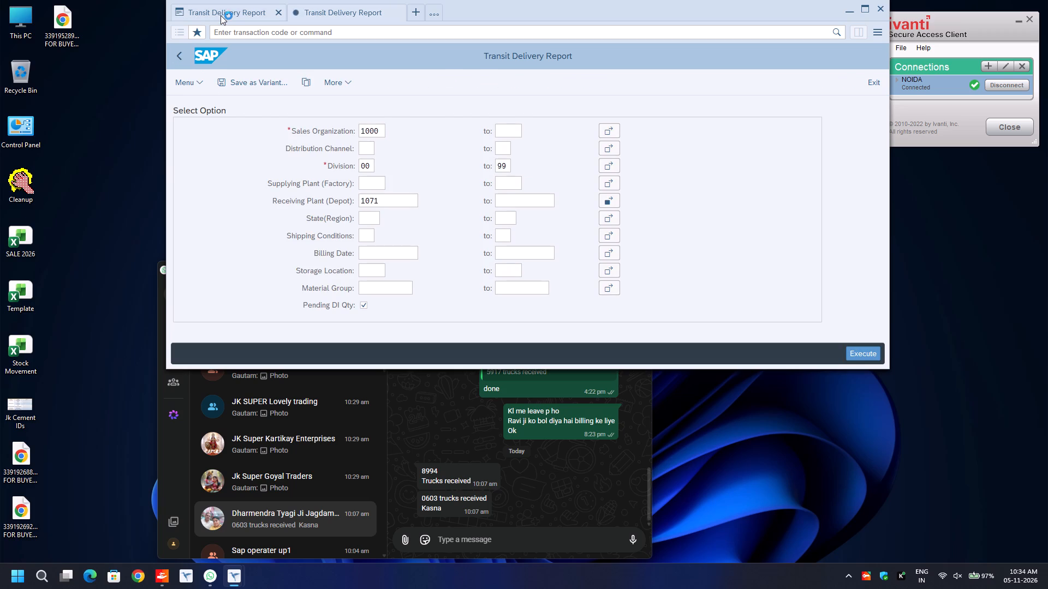
click(221, 14)
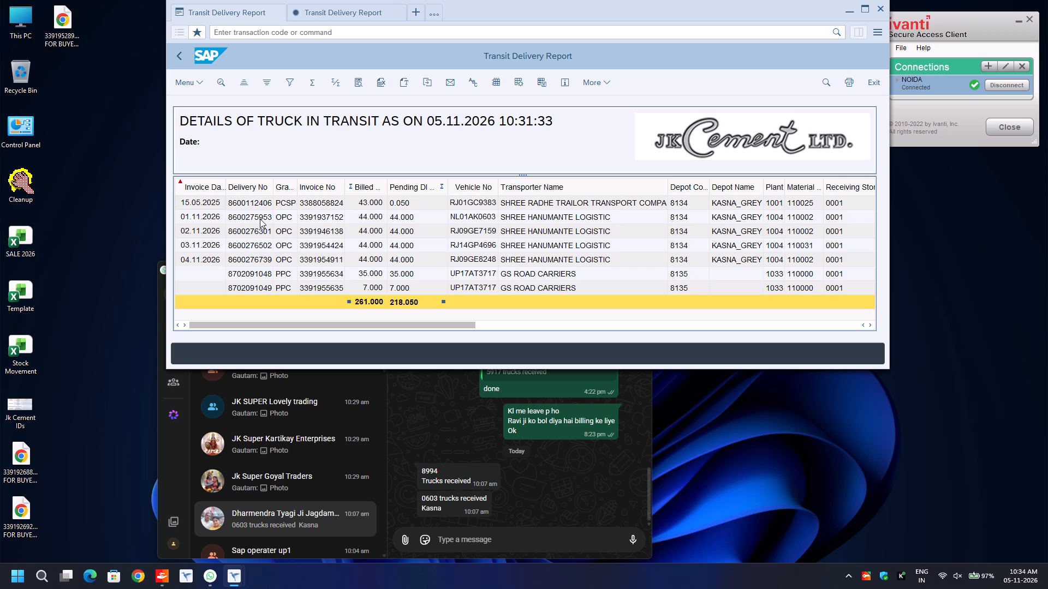
click(260, 219)
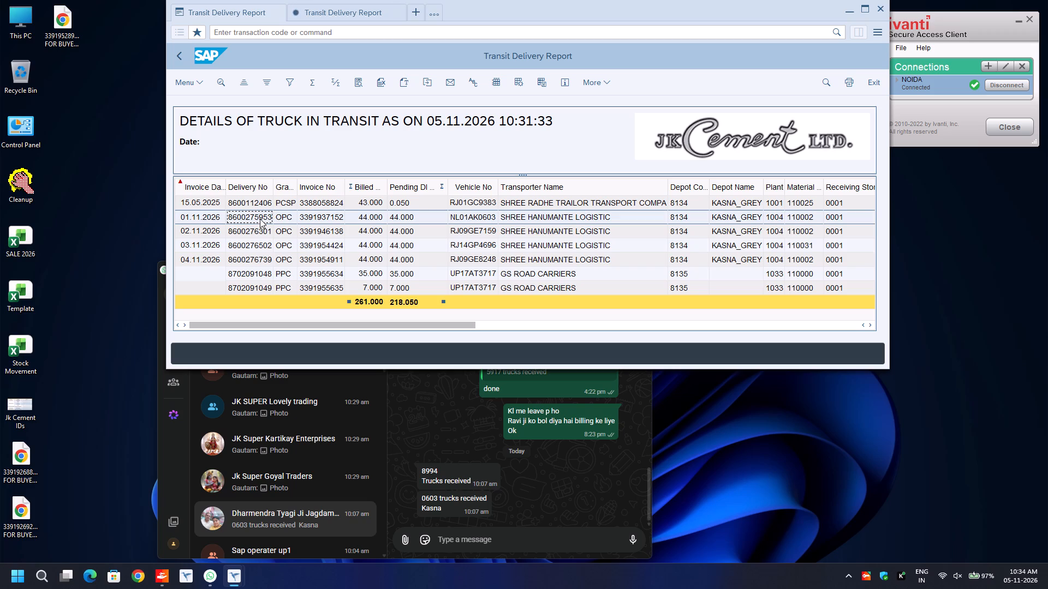
key(ctrl+y)
key(ctrl+c)
Open Goods Movement (MIGO) from the favorites in a new session.
key(ctrl+n)
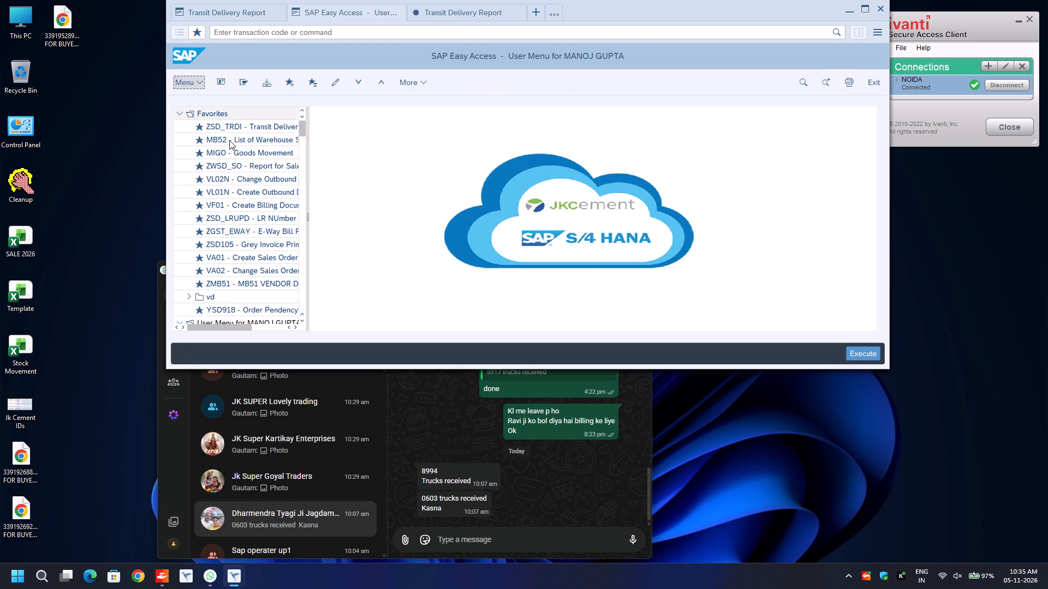
double_click(234, 149)
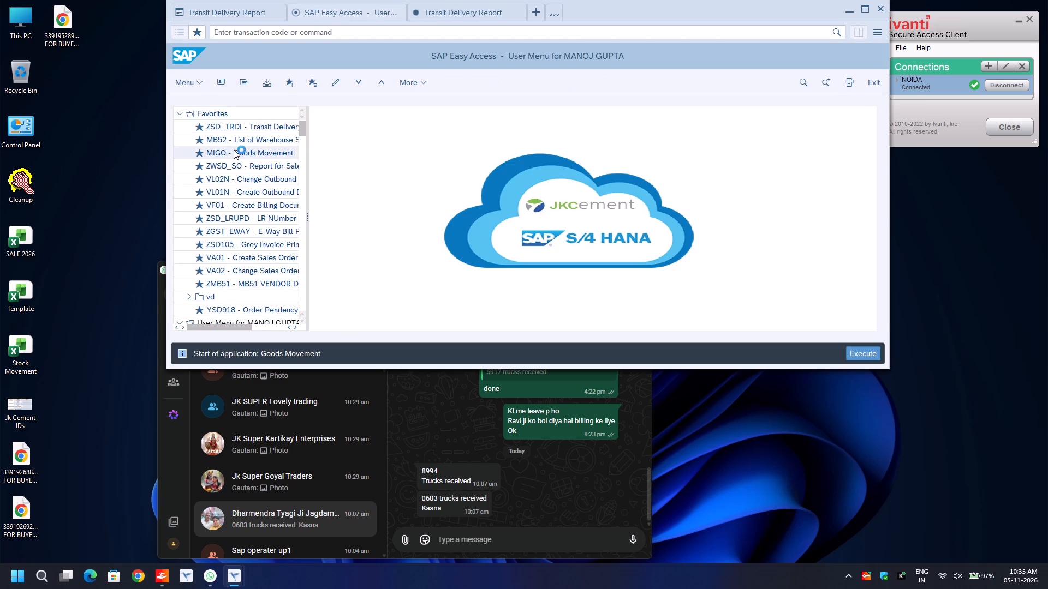
key(ctrl+v)
key(Return)
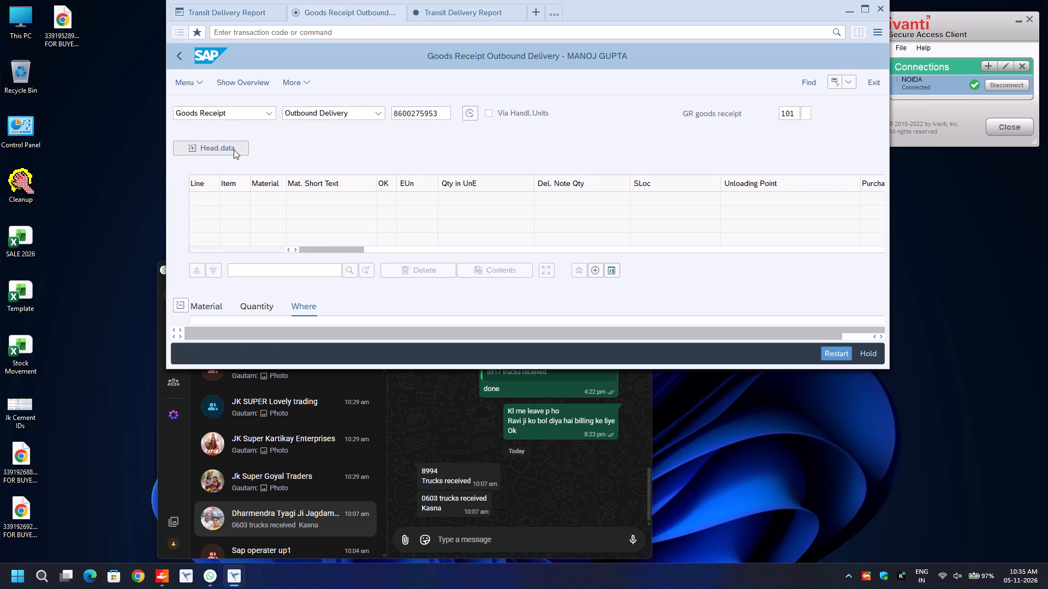
scroll(381, 225, down, 3)
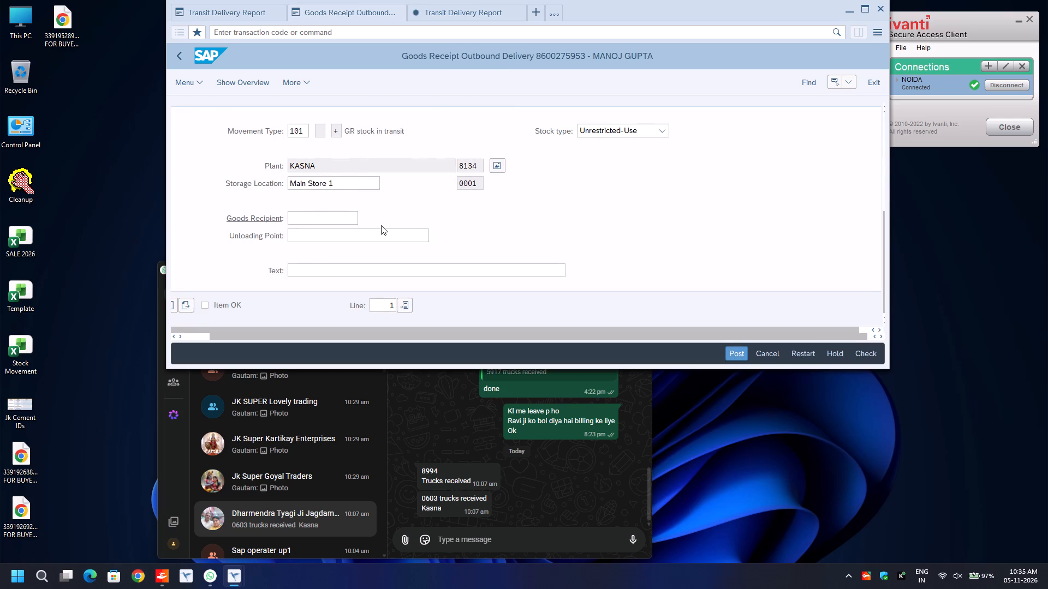
click(206, 301)
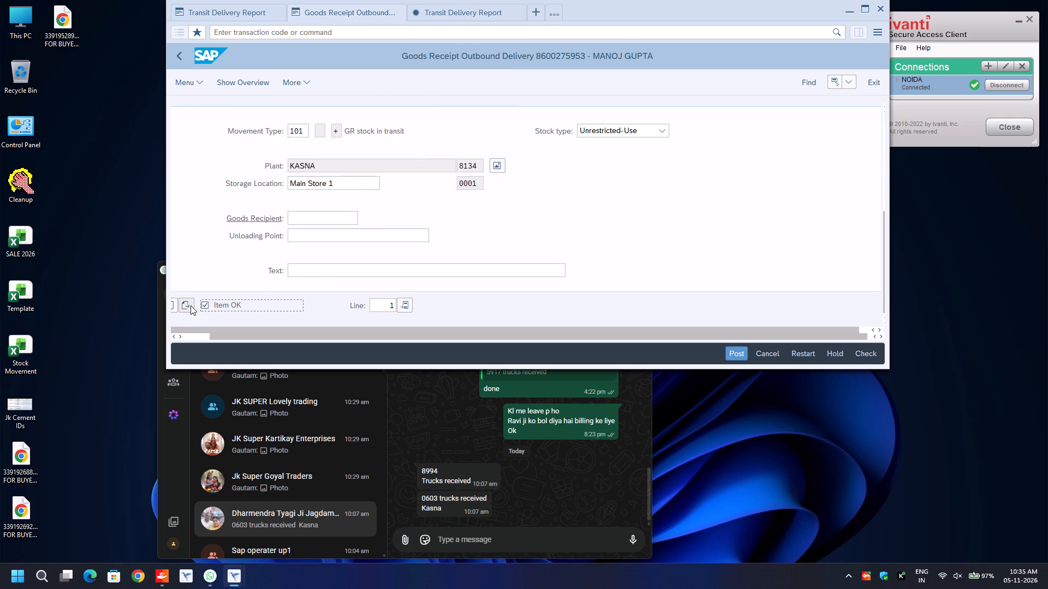
click(190, 305)
key(ctrl+s)
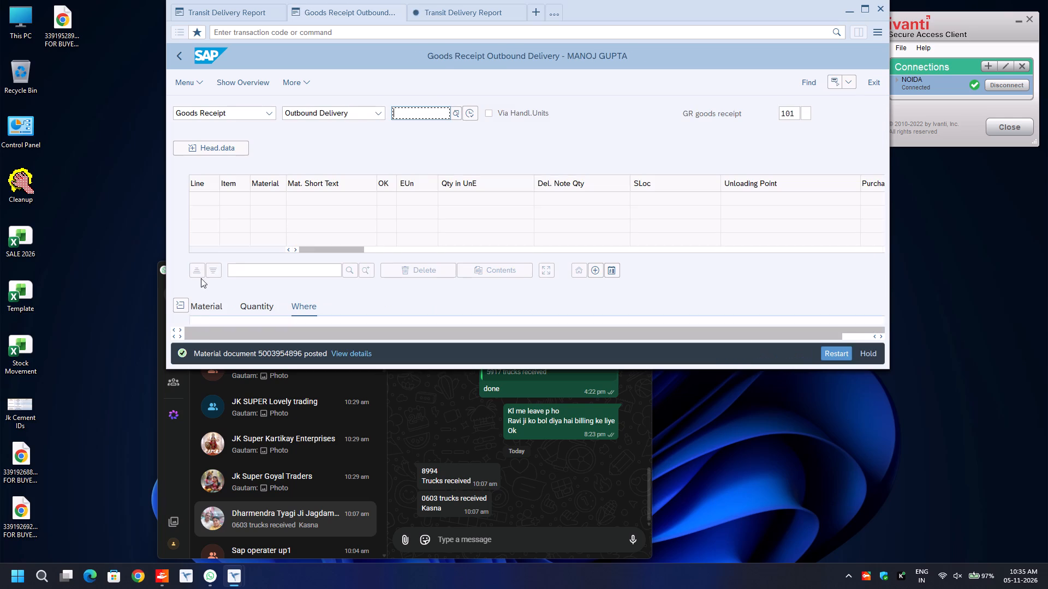
Close the goods receipt session and rerun the Kasna Transit Delivery Report with the same selections.
click(400, 13)
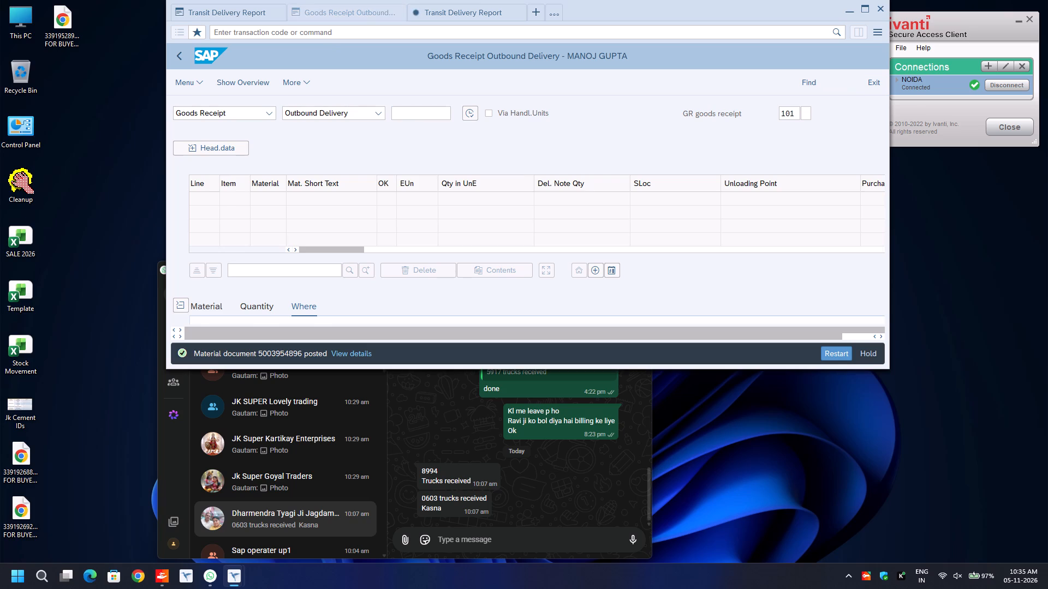
click(245, 17)
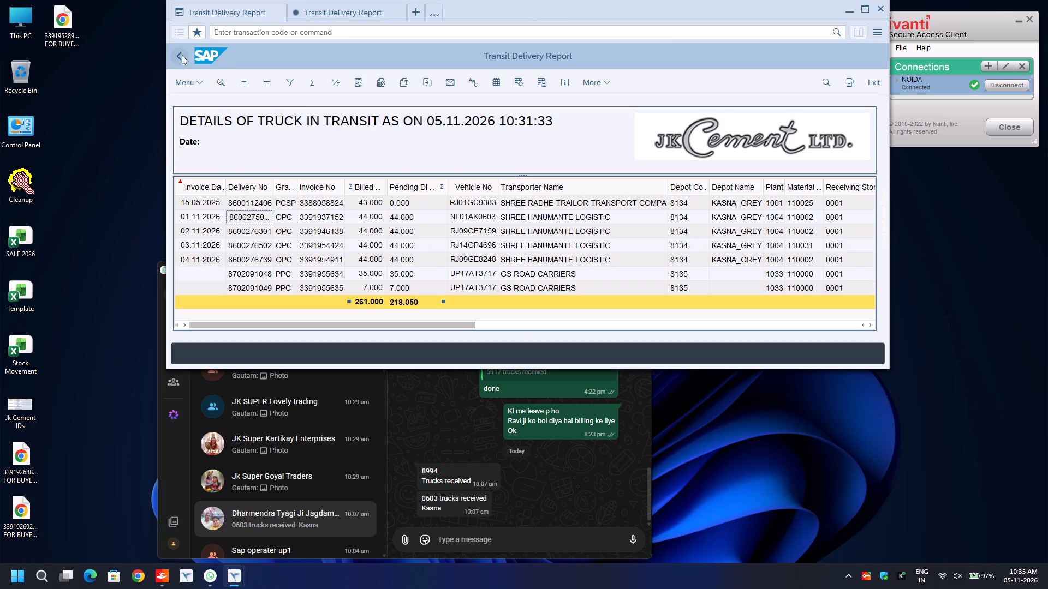
click(180, 56)
key(F8)
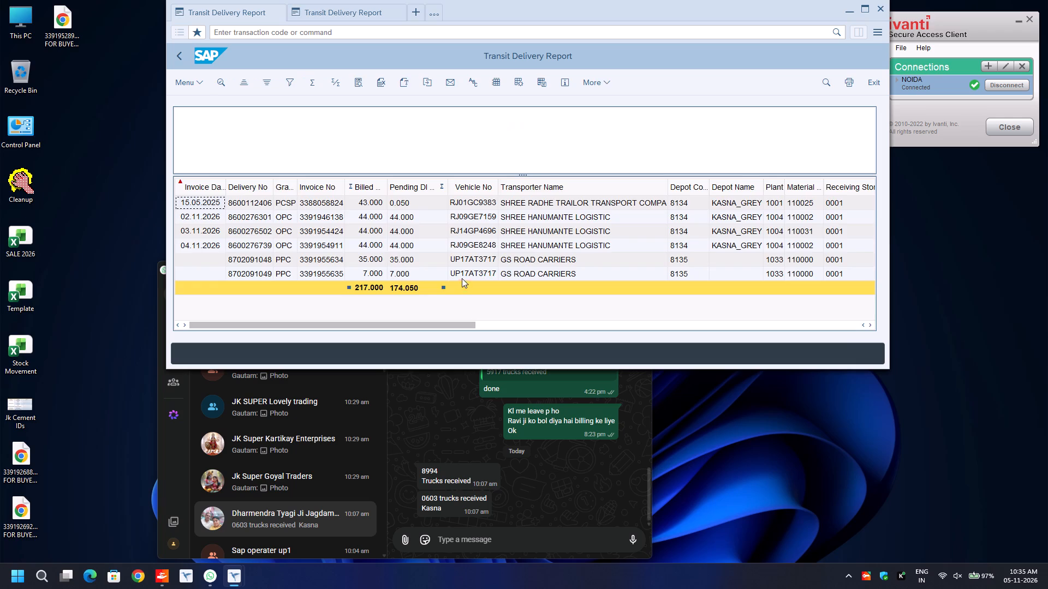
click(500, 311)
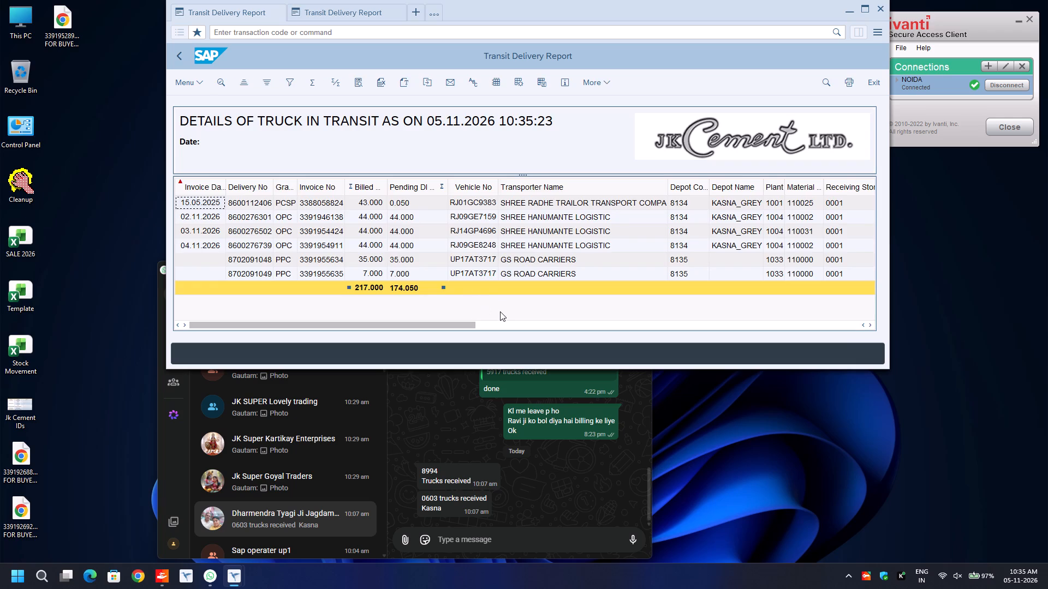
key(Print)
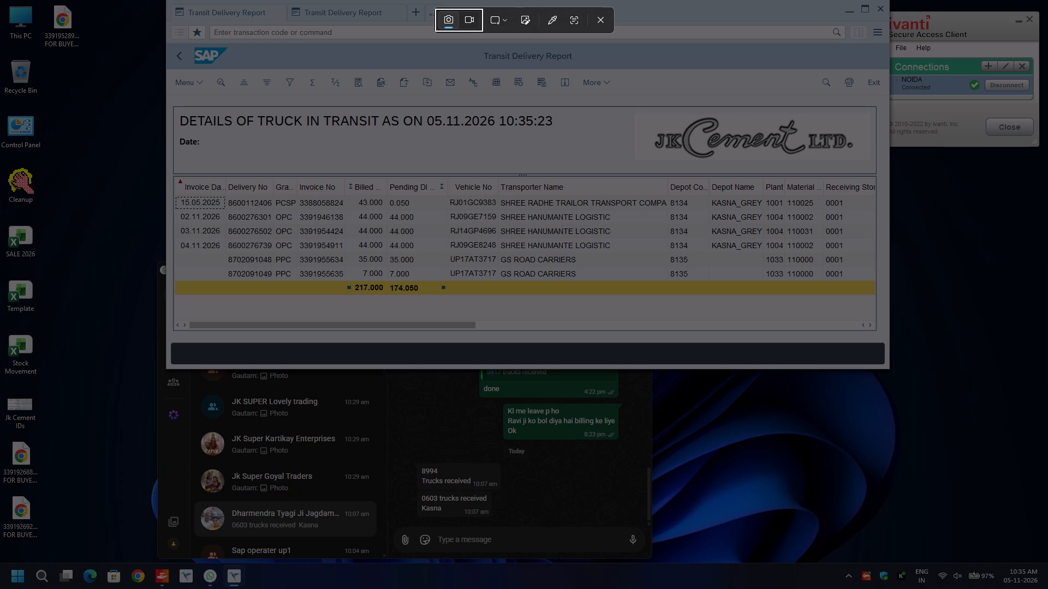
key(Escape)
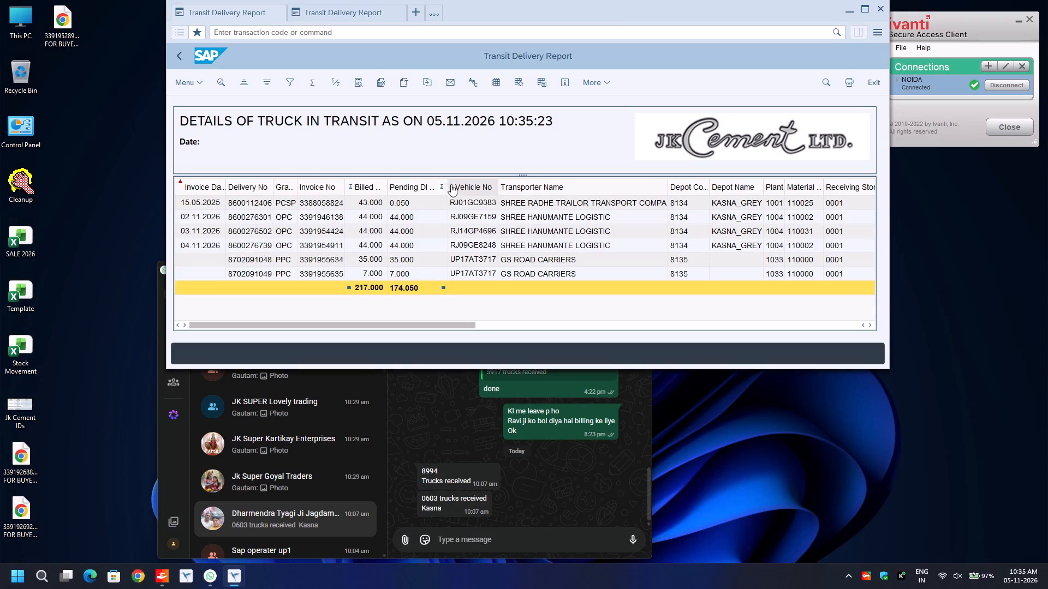
Narrow the Pending DI Qty column in the Kasna Transit Delivery Report.
drag(448, 183, 422, 184)
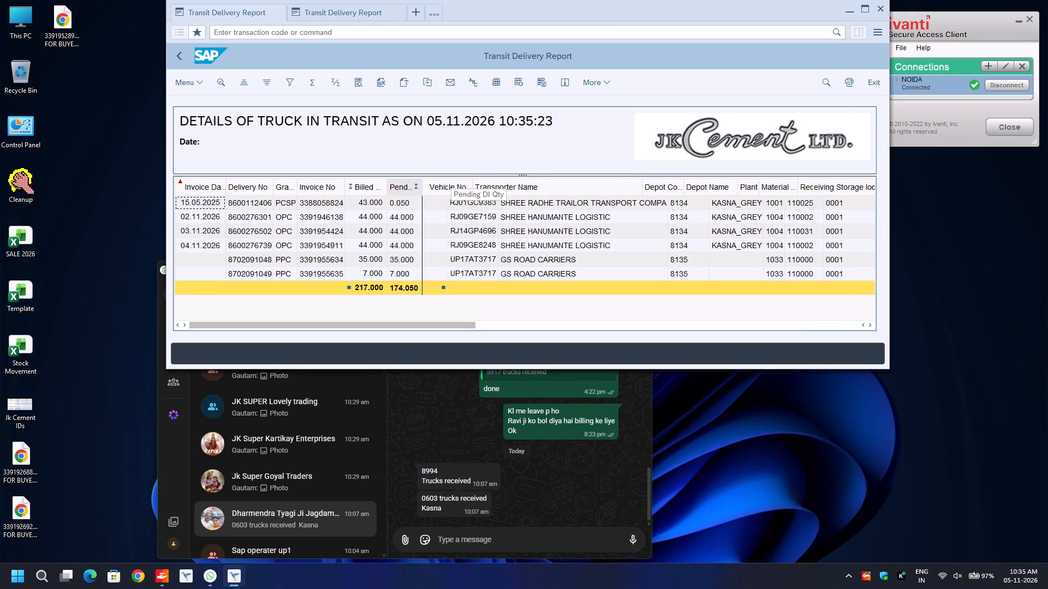
drag(422, 184, 422, 184)
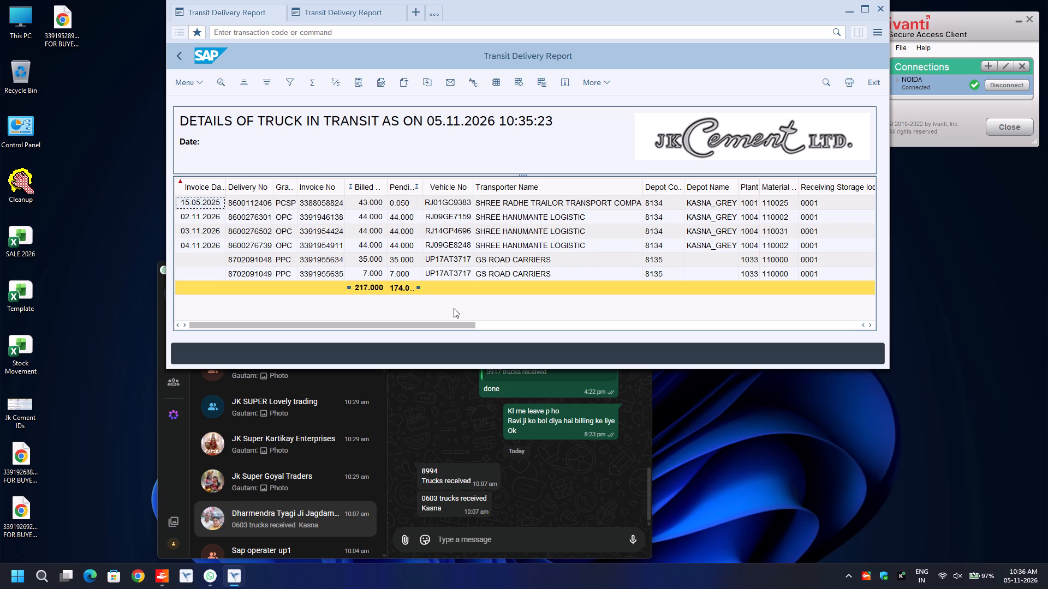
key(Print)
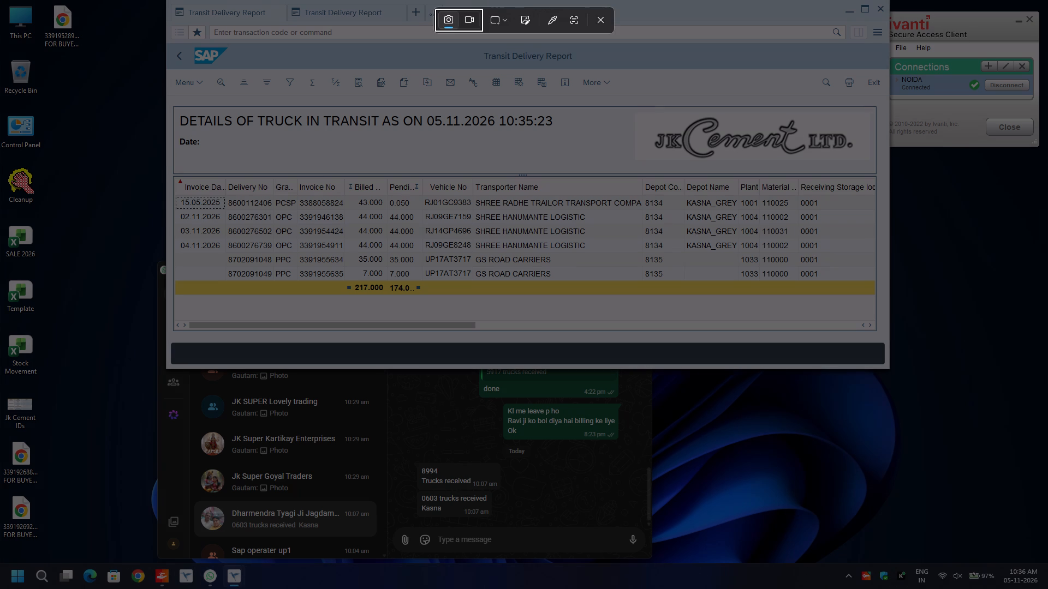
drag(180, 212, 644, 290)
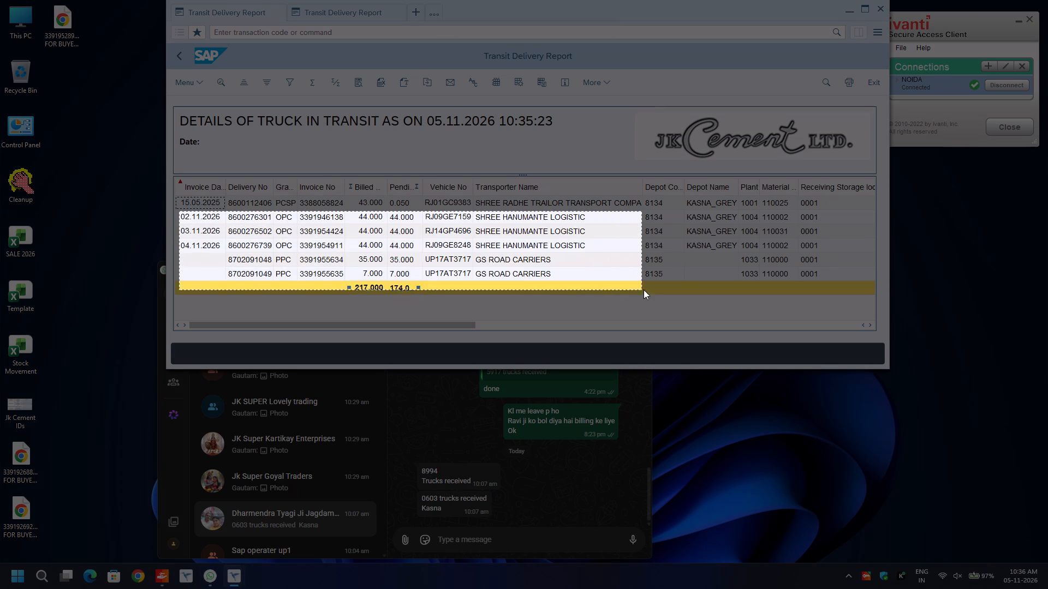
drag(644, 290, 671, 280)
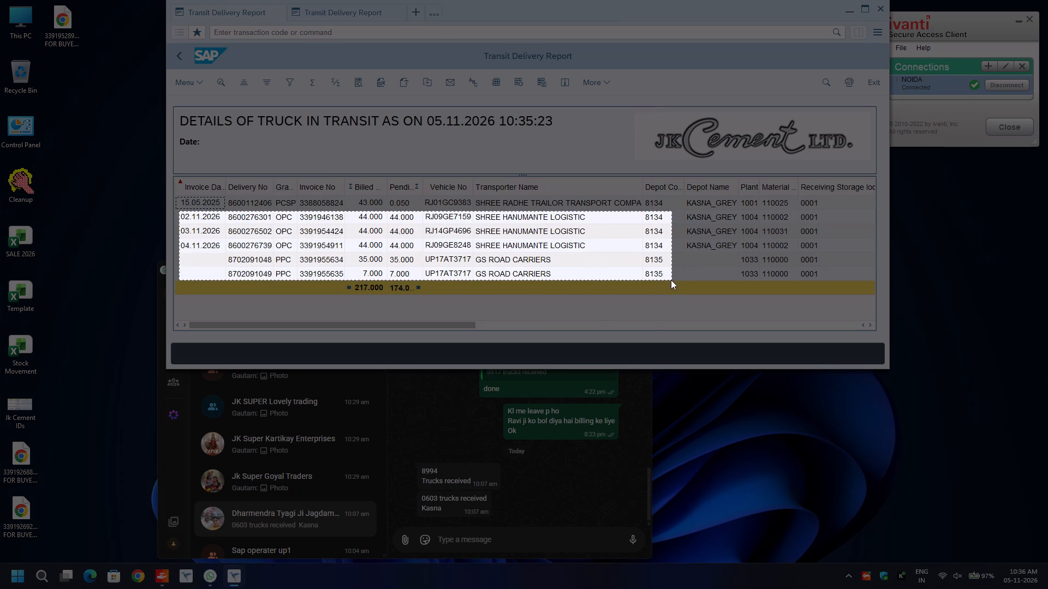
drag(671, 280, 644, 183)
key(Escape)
Narrow the Transporter Name column in the Kasna Transit Delivery Report.
drag(644, 183, 588, 183)
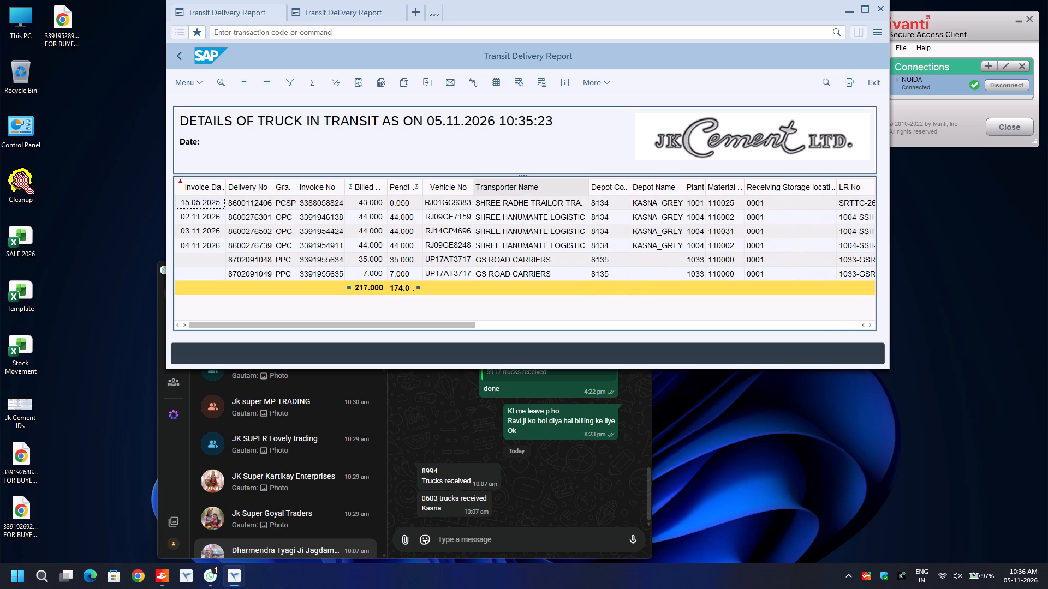
key(Print)
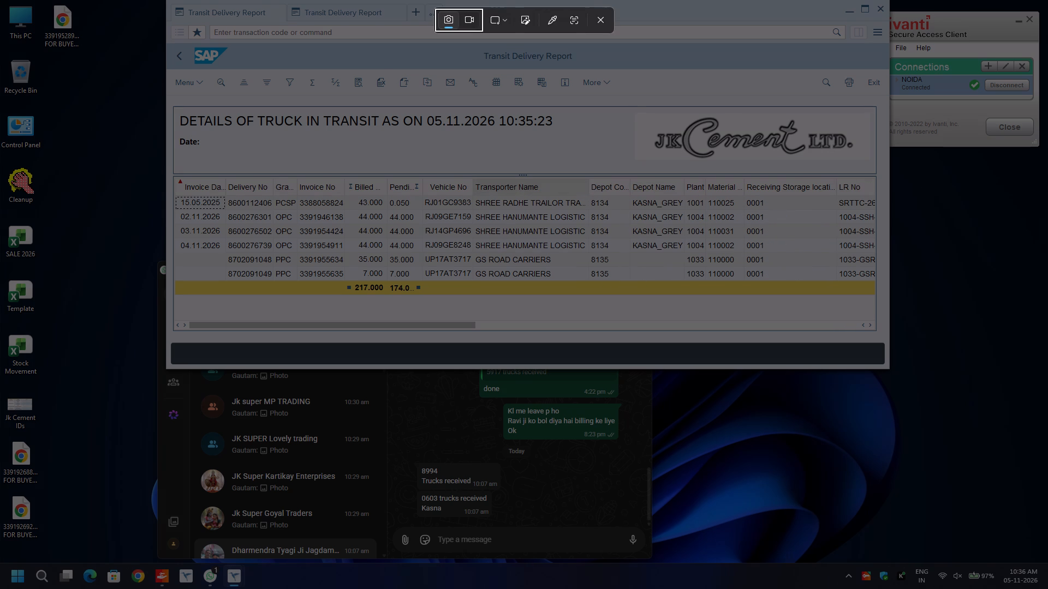
drag(180, 212, 589, 262)
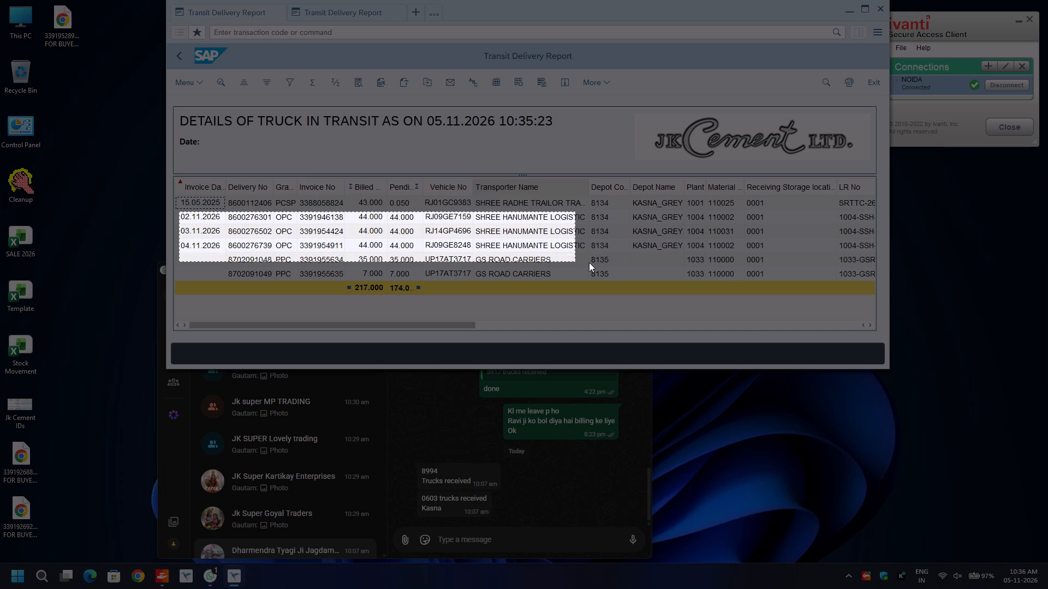
drag(589, 262, 625, 278)
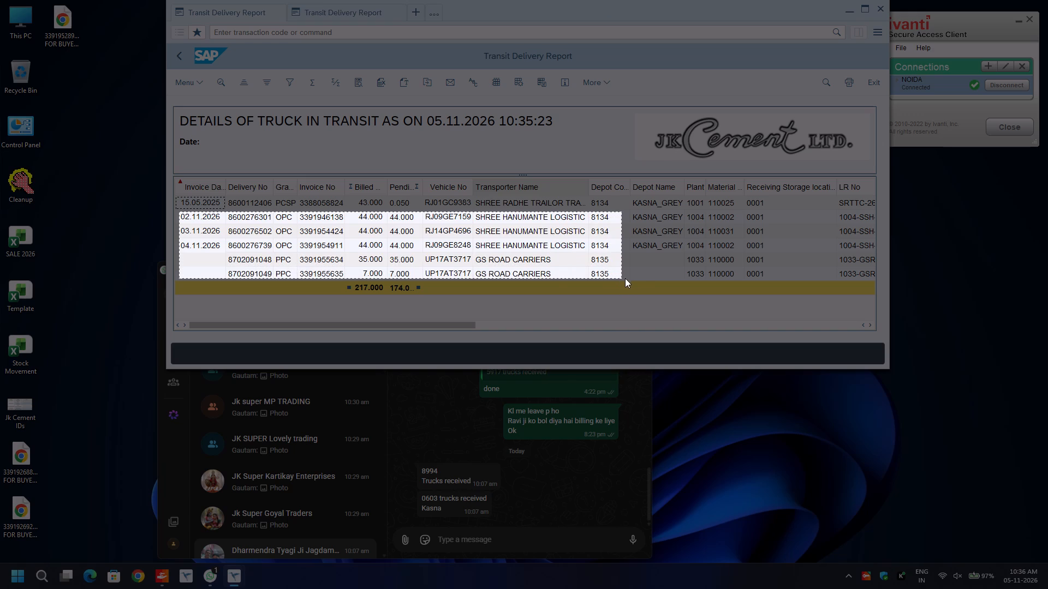
drag(625, 278, 615, 278)
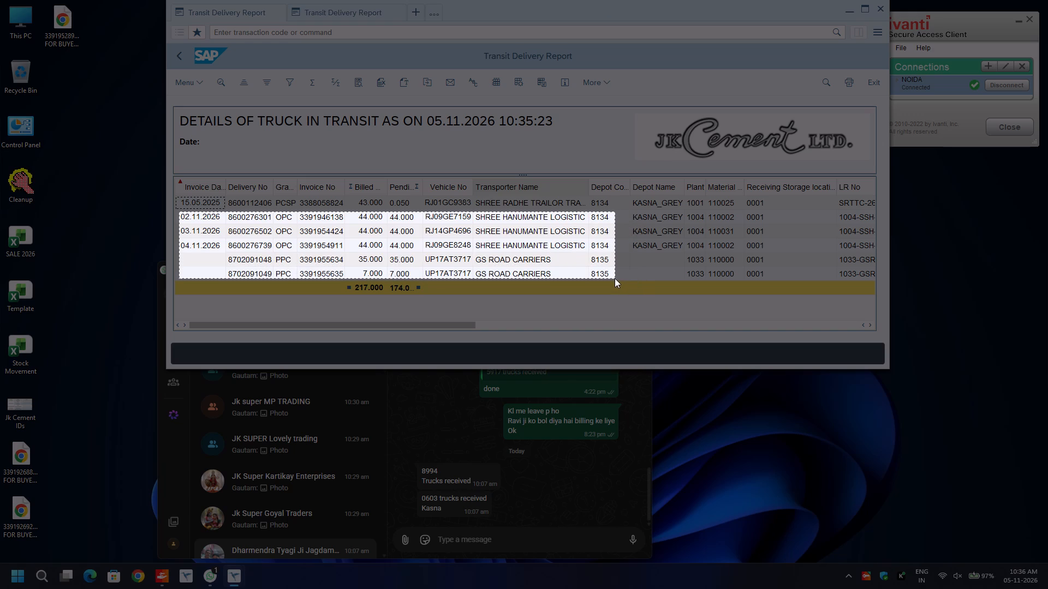
drag(615, 278, 612, 278)
drag(612, 278, 614, 280)
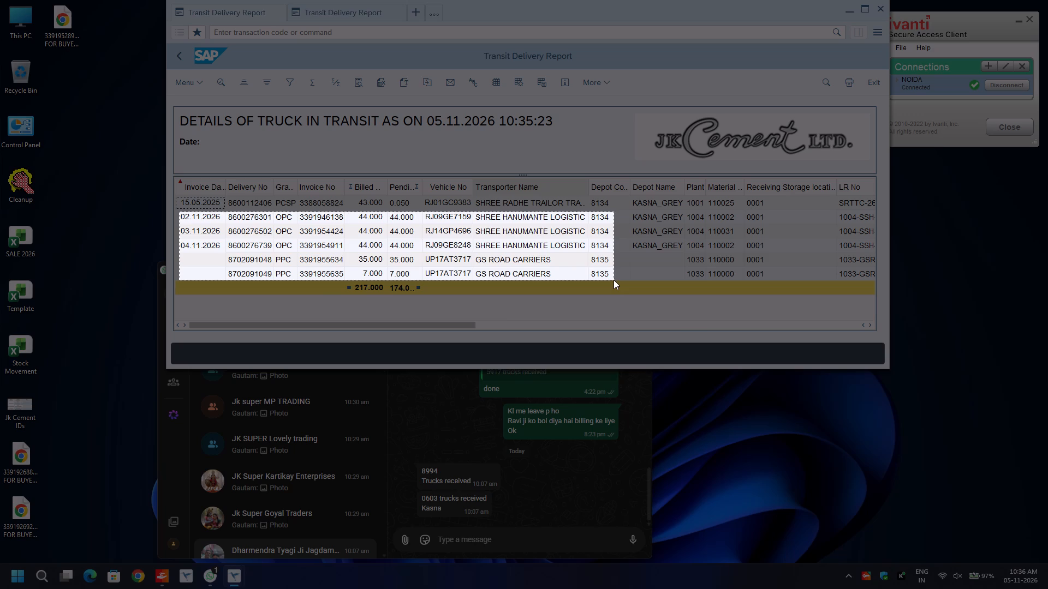
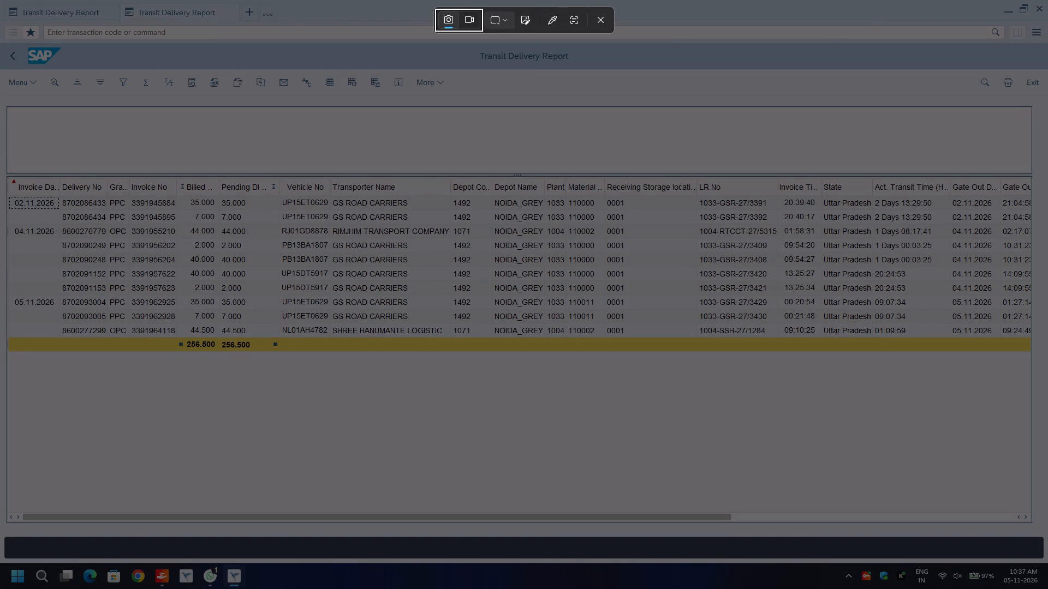
Capture a screenshot of the Noida Transit Delivery Report from its title header through the total row, spanning the invoice date to depot code columns.
key(Escape)
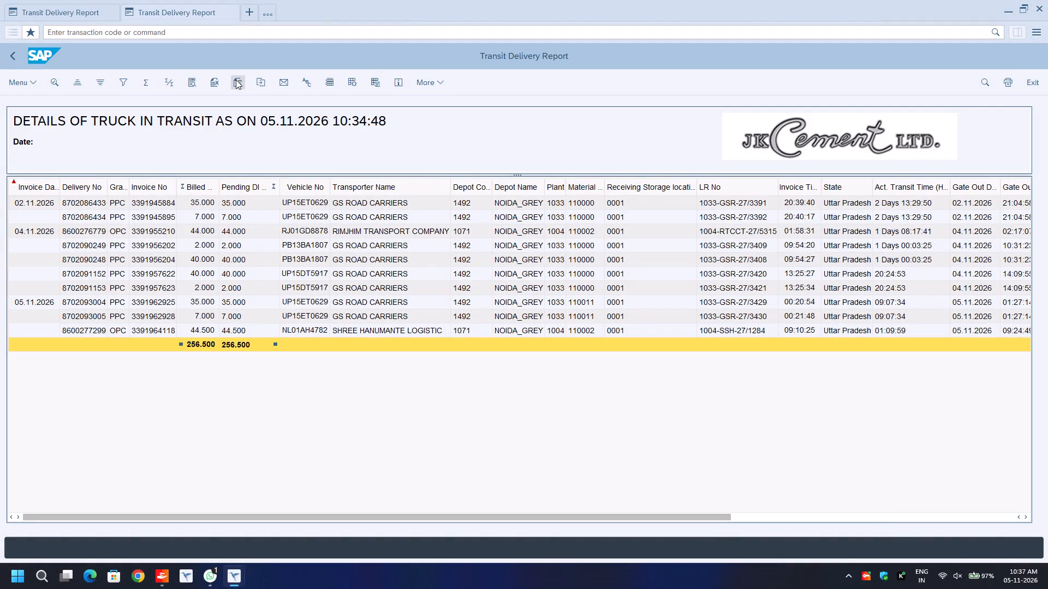
key(Print)
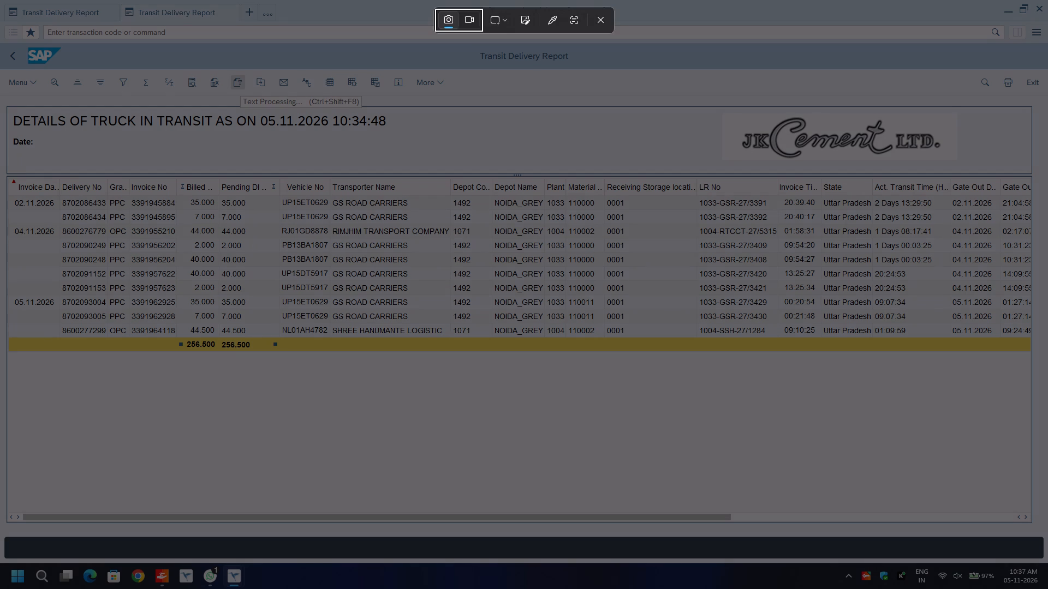
drag(5, 104, 689, 353)
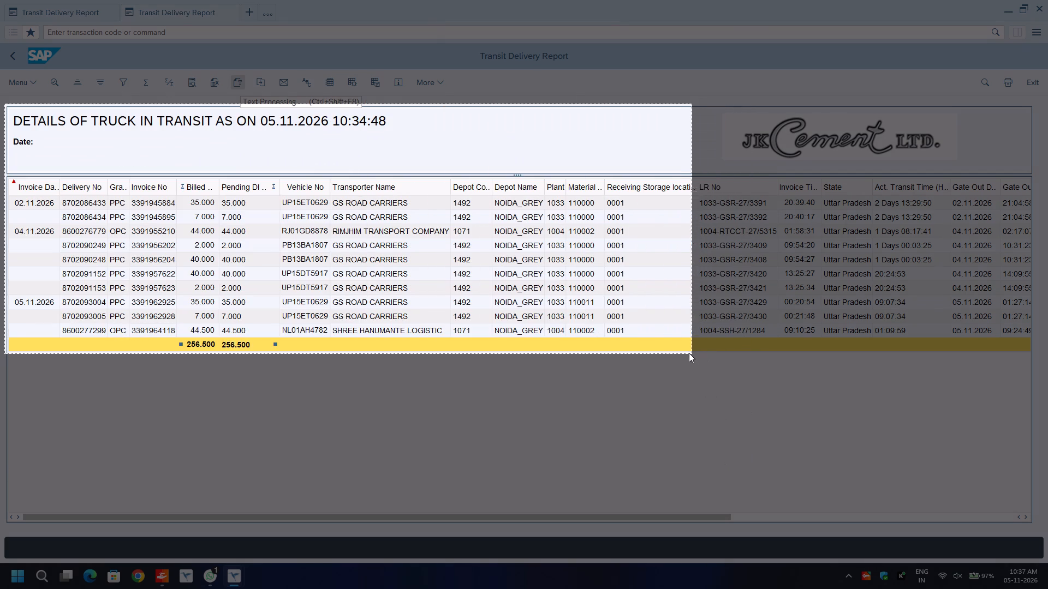
drag(689, 353, 639, 352)
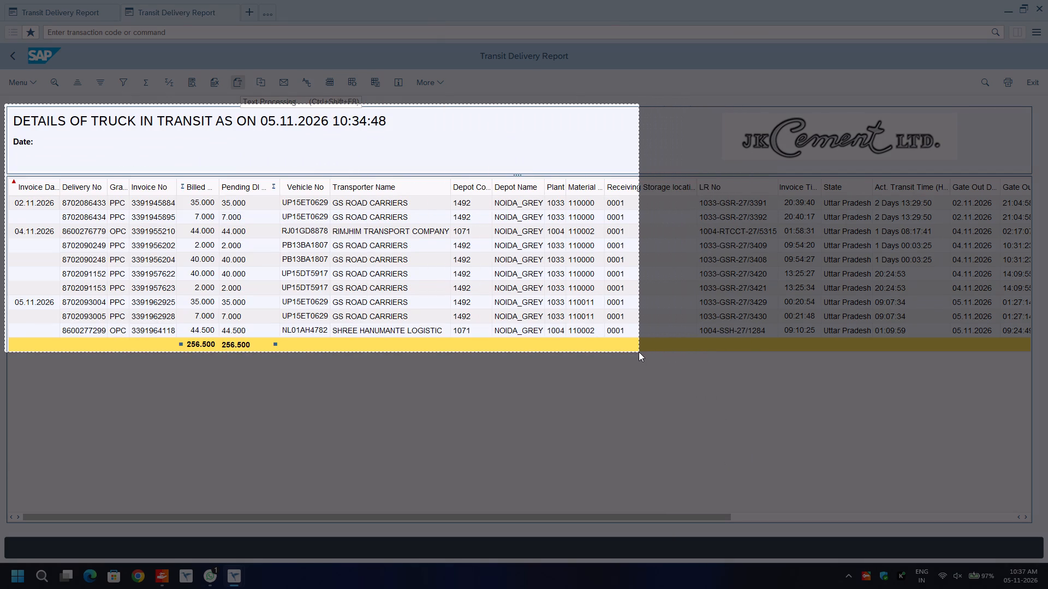
drag(639, 352, 569, 351)
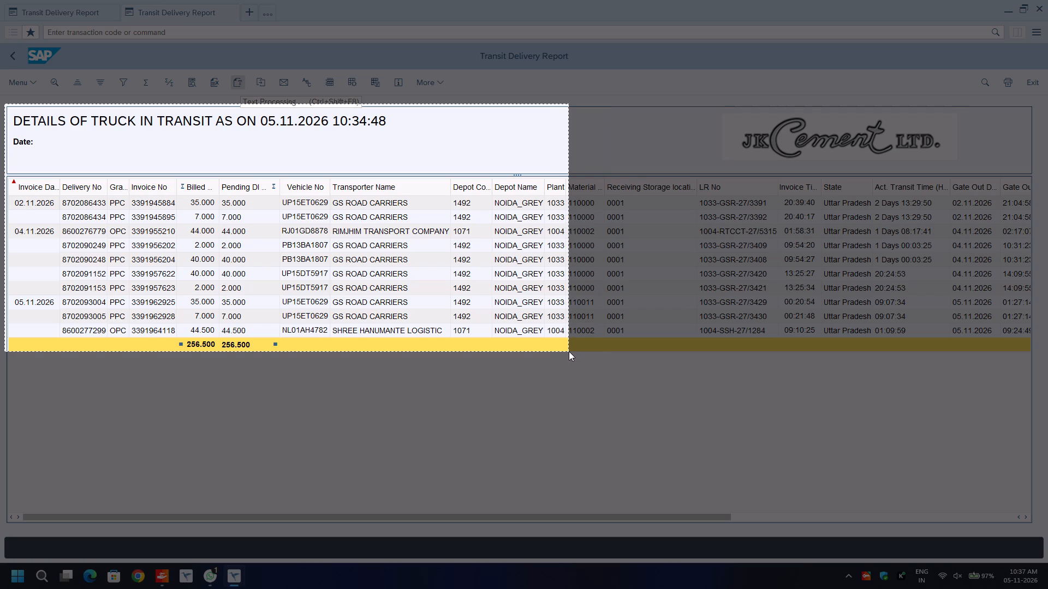
drag(569, 351, 492, 352)
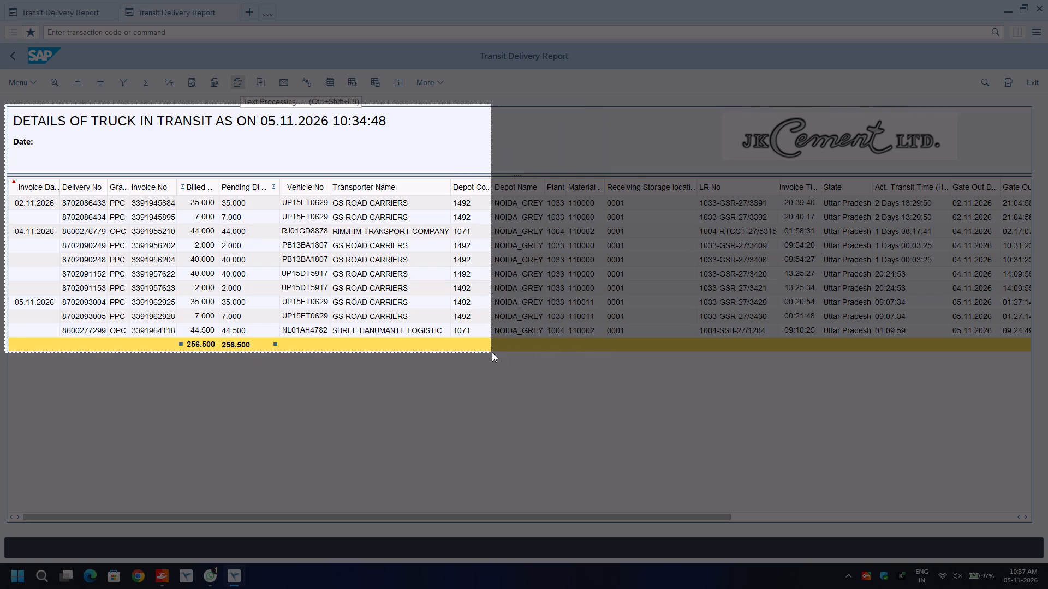
drag(492, 352, 494, 352)
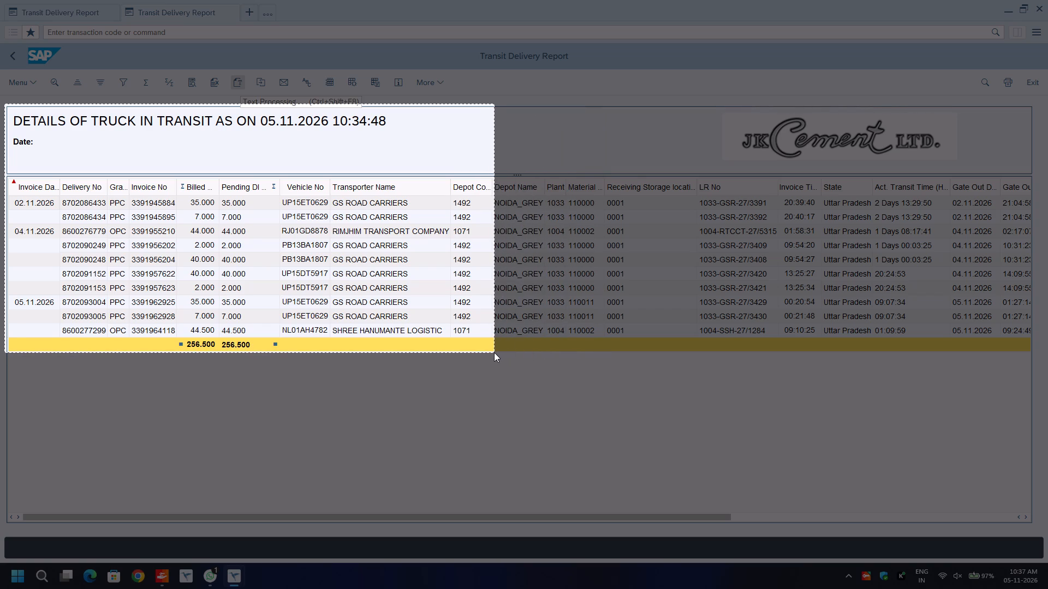
drag(494, 352, 495, 354)
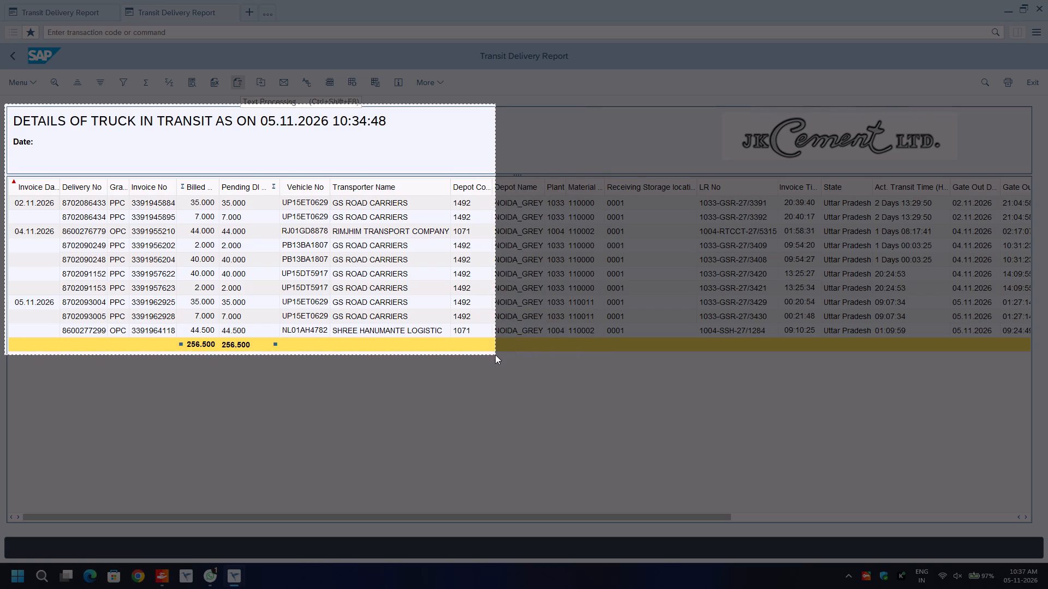
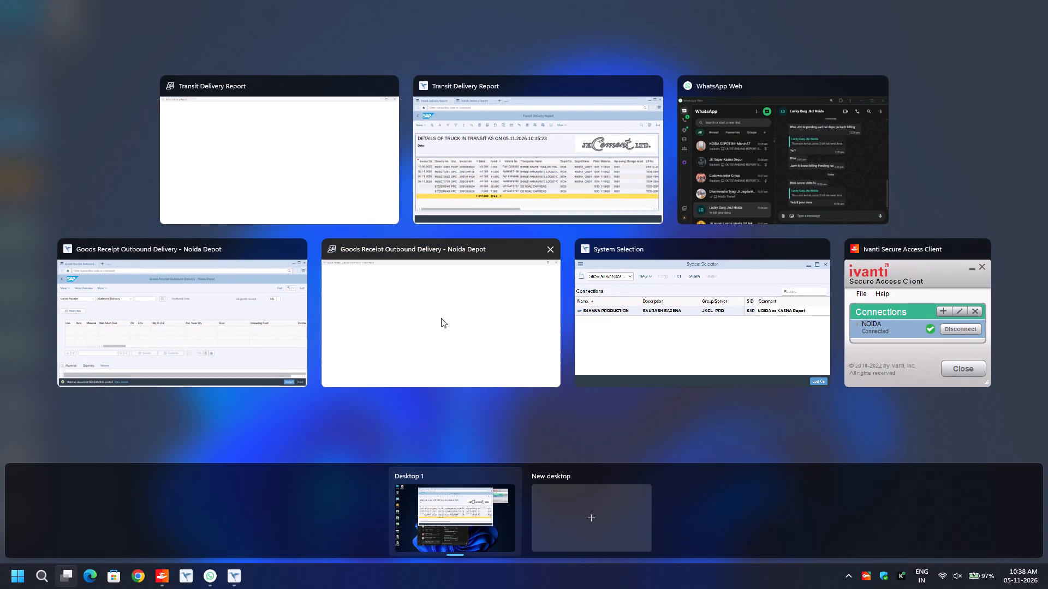
Return to the SAP Transit Delivery Report window and open MB52 - List of Warehouse Stocks on Hand in a new session.
click(479, 153)
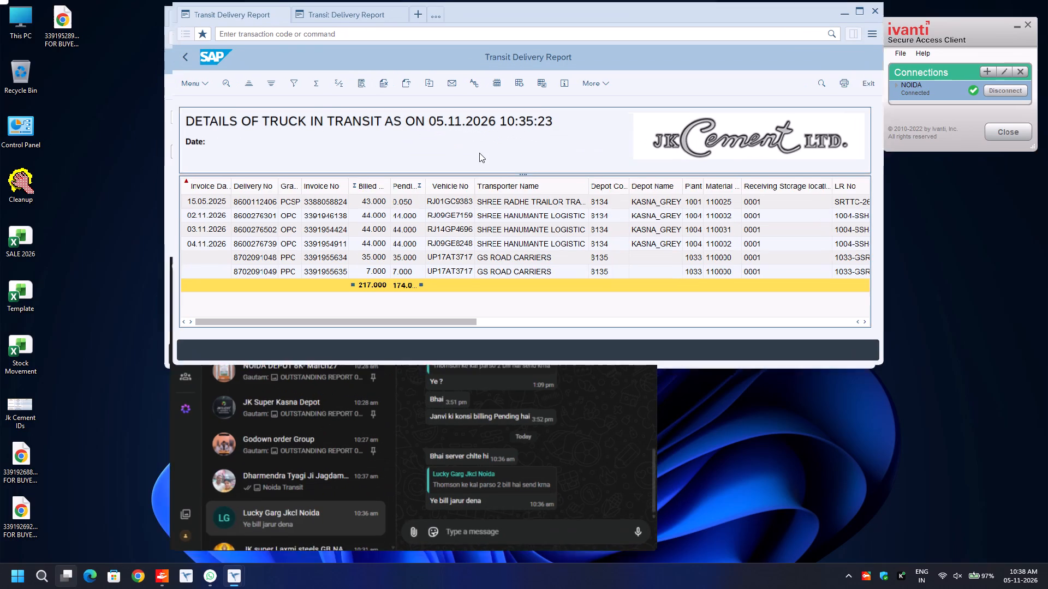
click(419, 13)
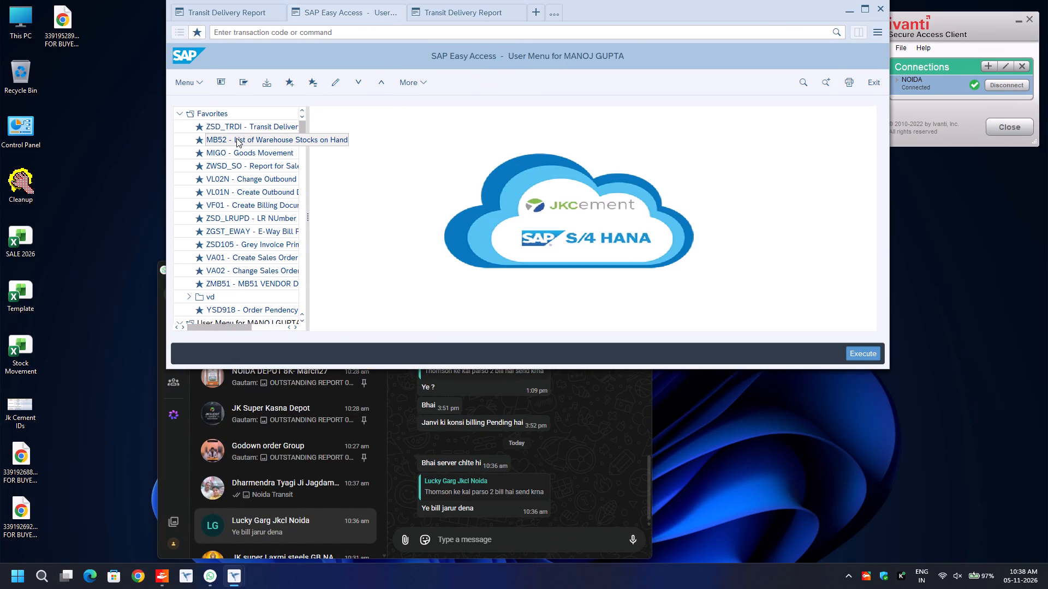
double_click(236, 138)
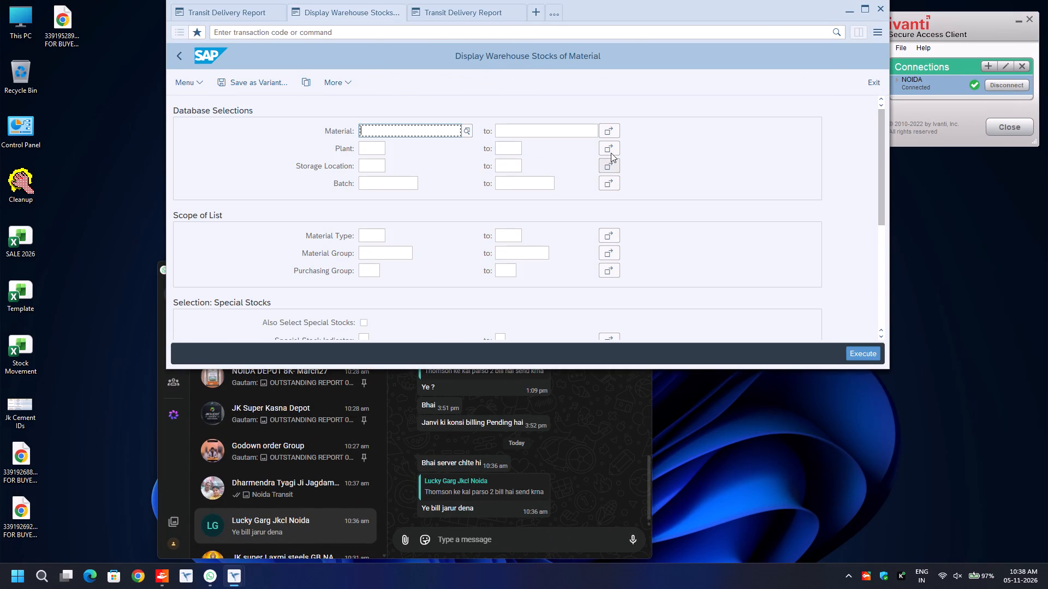
Open the multiple value selection for Plant in the warehouse stock report's database selections.
click(610, 151)
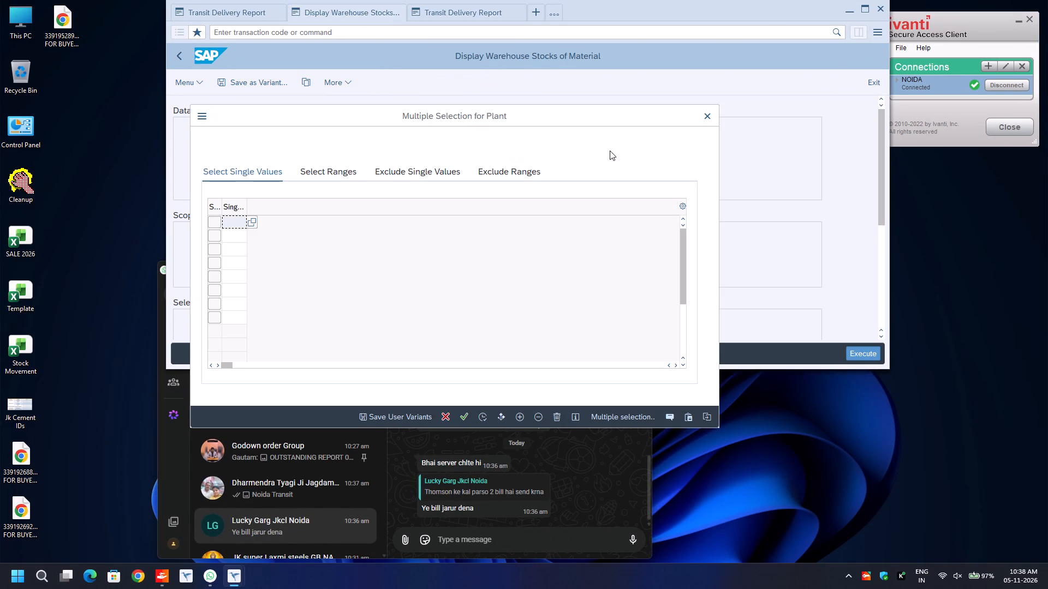
Run the warehouse stock display for plants 8134, 8135 and 8136.
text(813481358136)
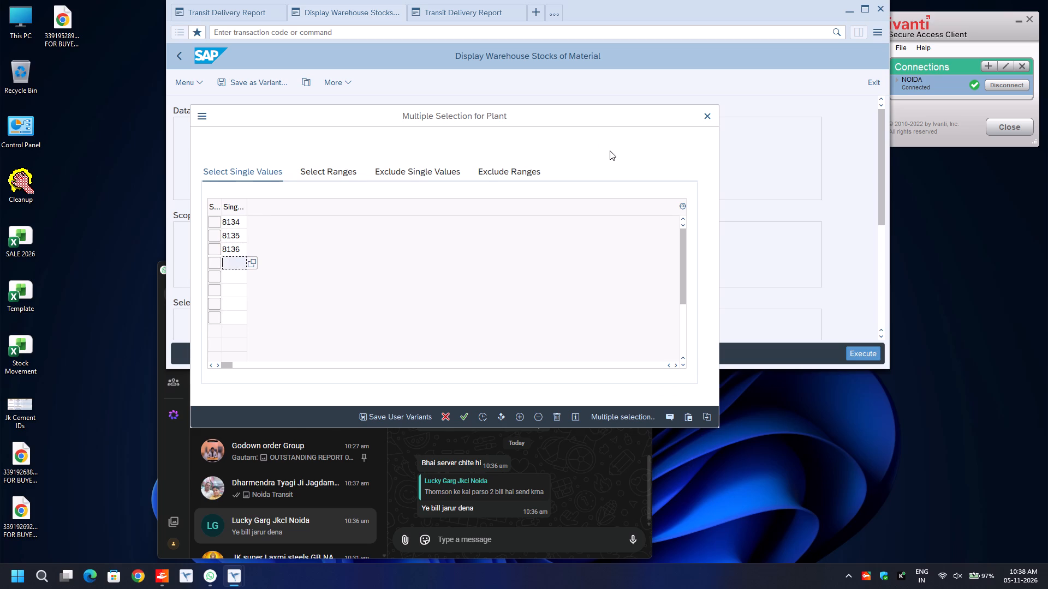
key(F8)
scroll(610, 151, down, 3)
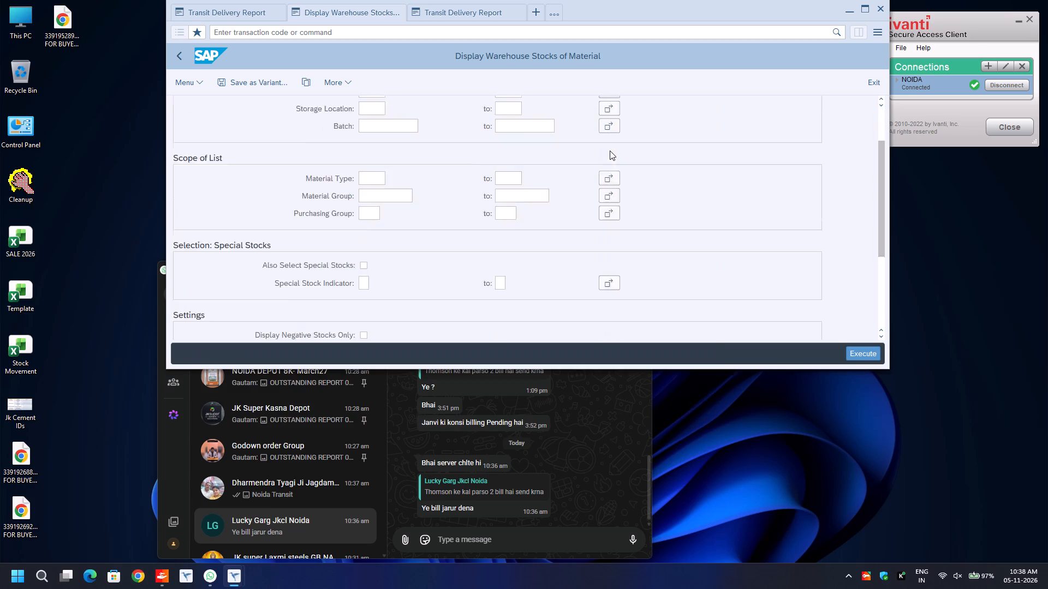
scroll(610, 151, down, 2)
key(F8)
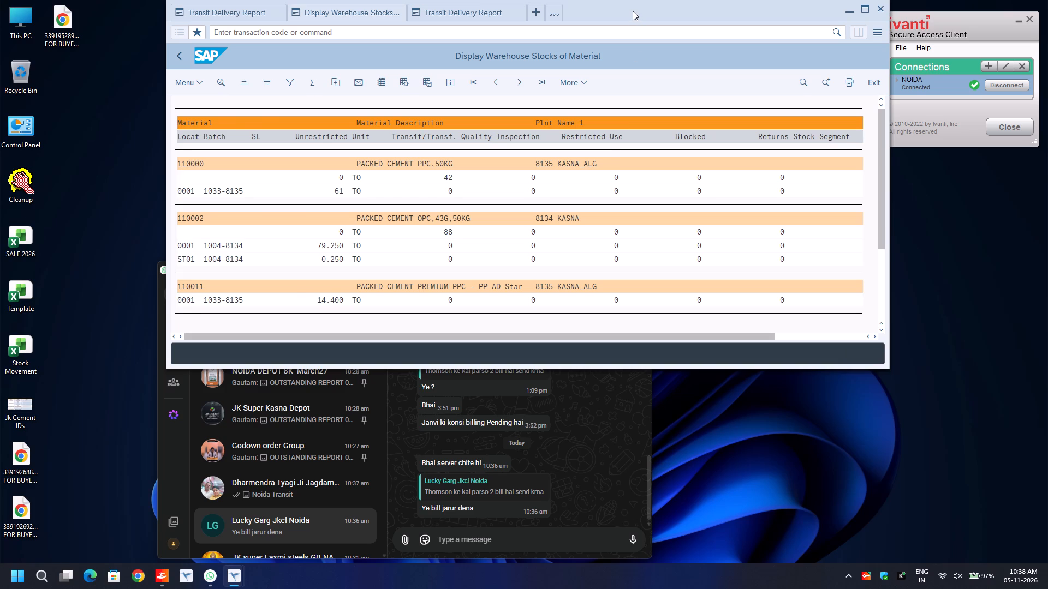
Capture a screenshot of the full Kasna warehouse stock list, spanning the material to restricted-use columns, with the window temporarily maximized.
double_click(633, 11)
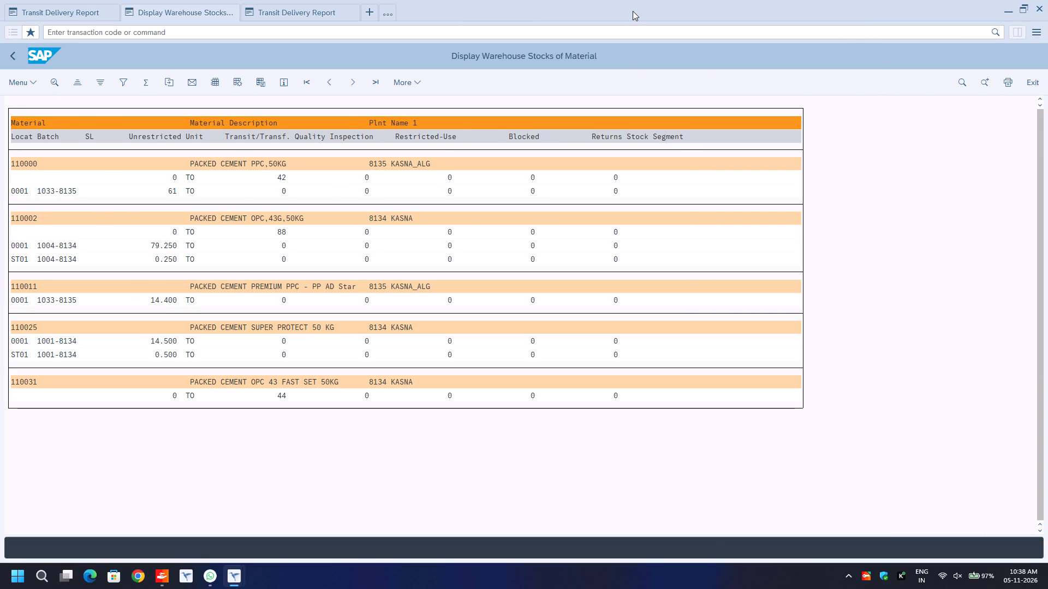
key(Print)
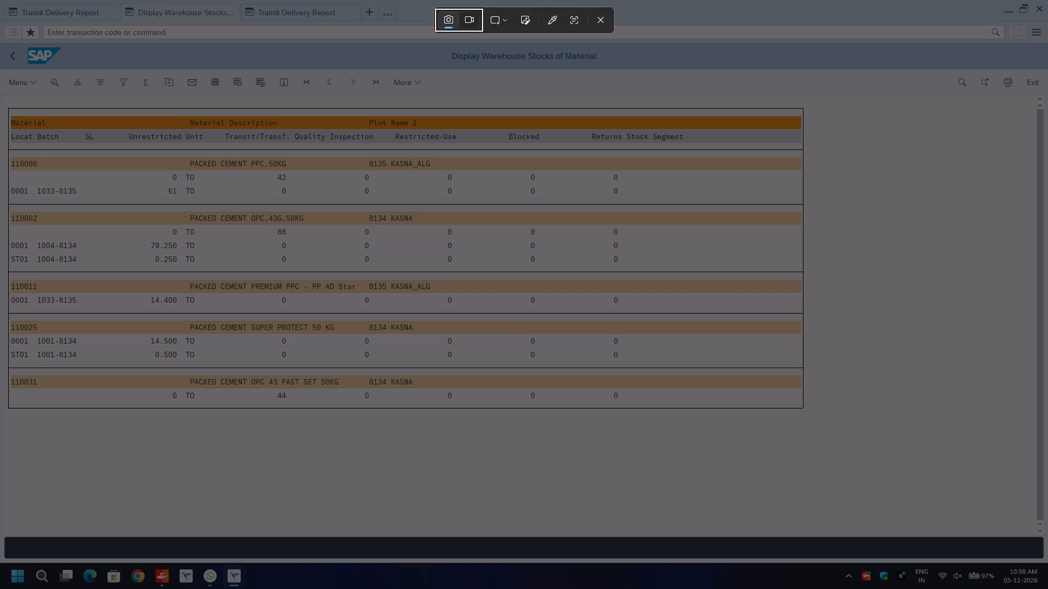
drag(5, 105, 483, 411)
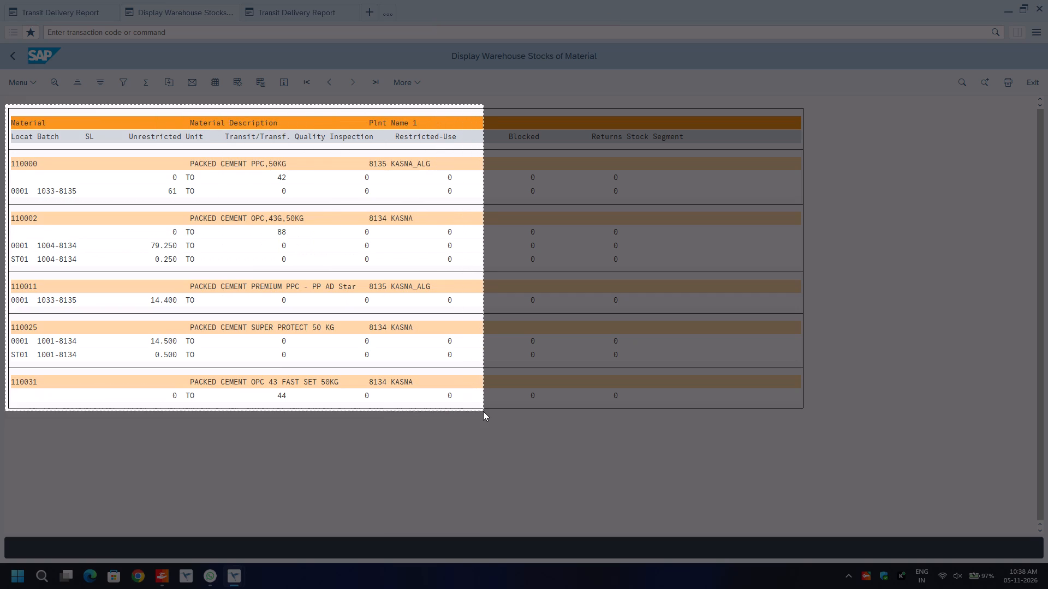
drag(483, 411, 461, 413)
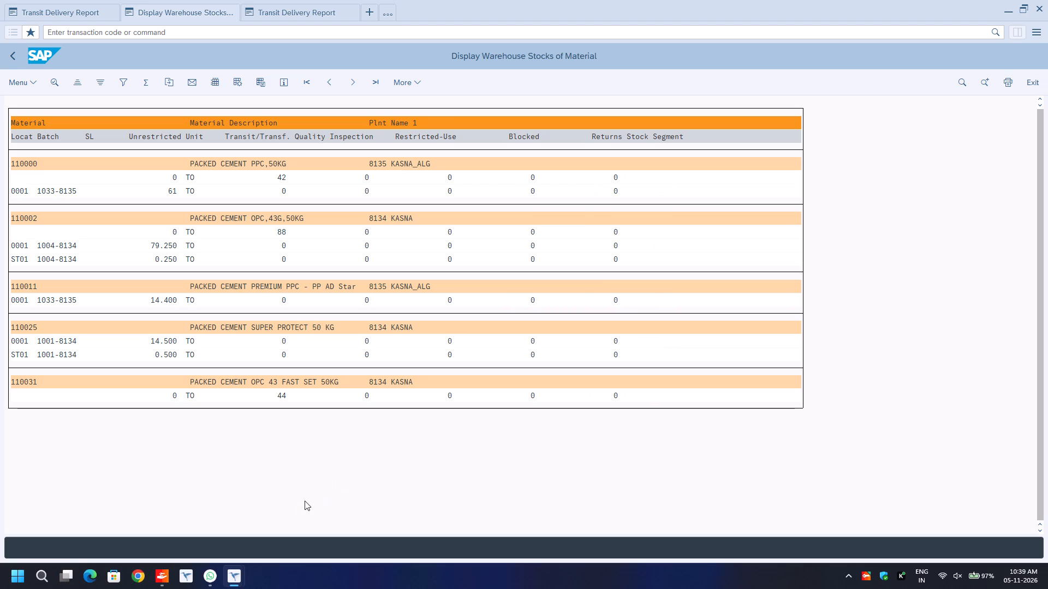
double_click(658, 5)
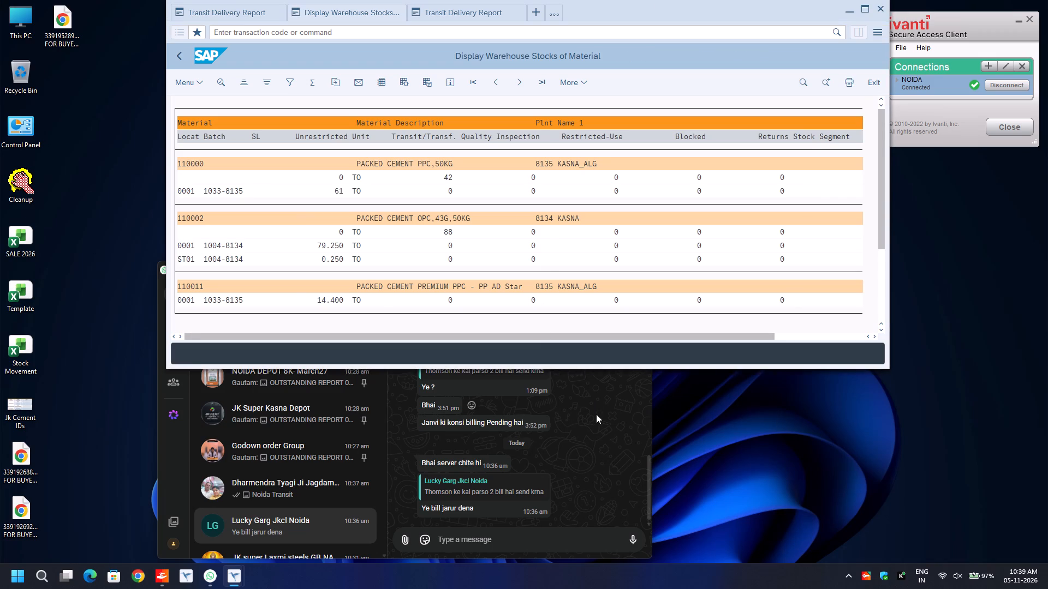
Examine the unrestricted and in-transit stock of each cement material in the Kasna warehouse stock list.
scroll(563, 271, down, 7)
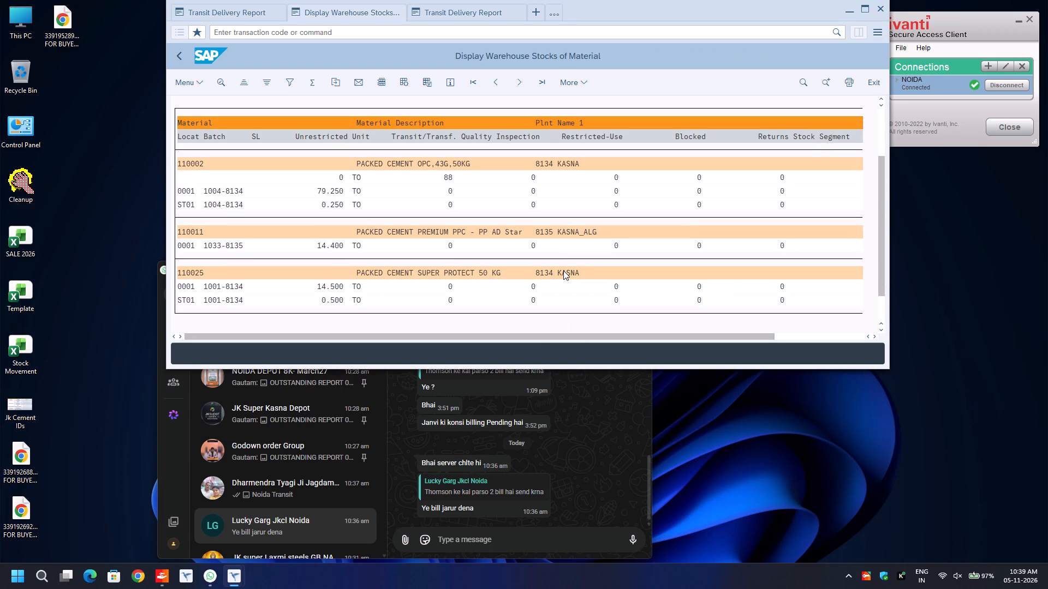
scroll(563, 271, down, 9)
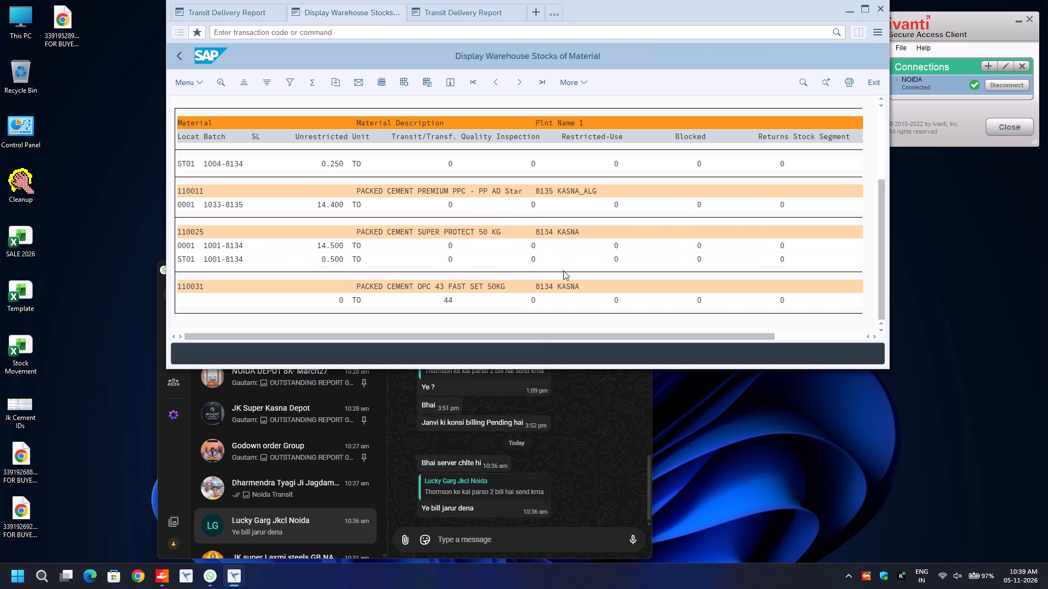
scroll(563, 271, up, 5)
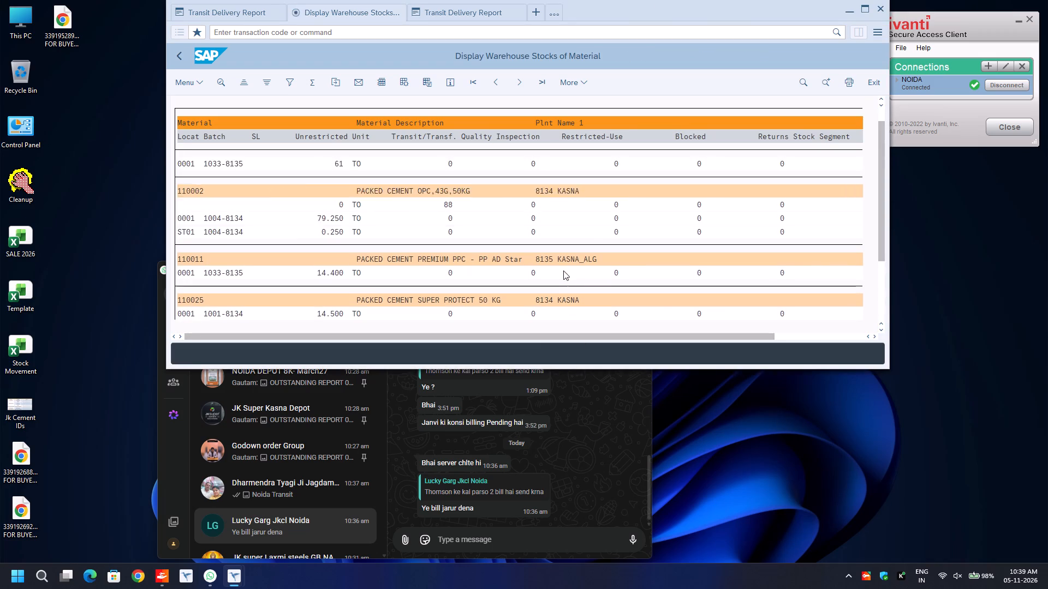
scroll(563, 271, up, 3)
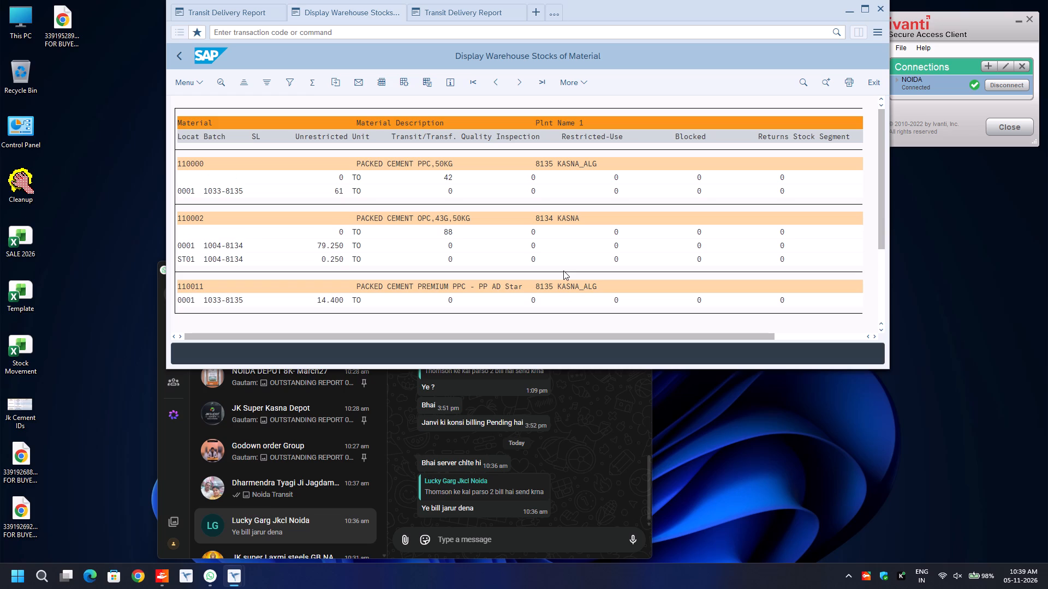
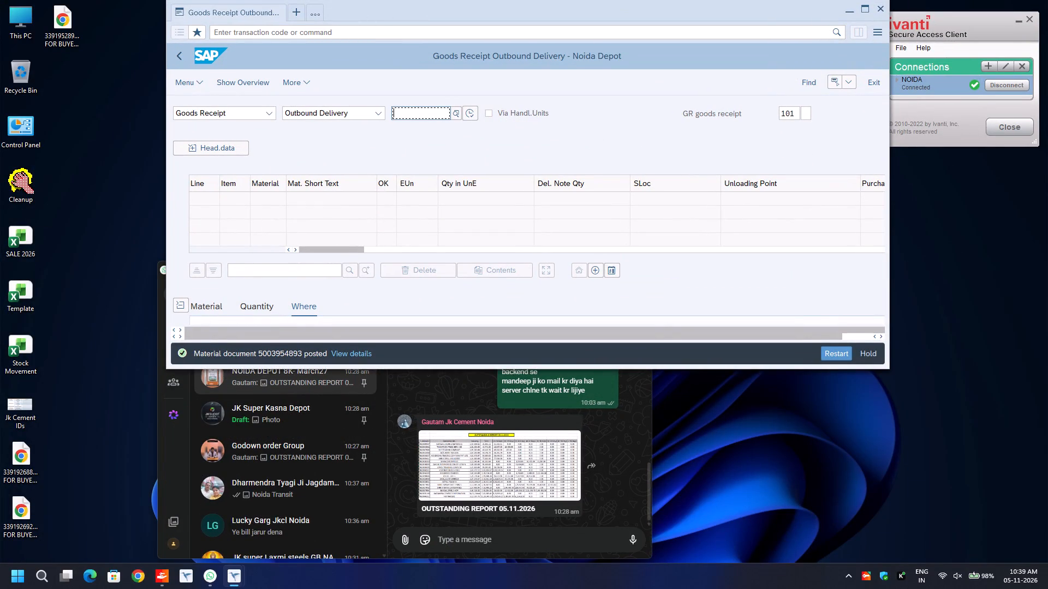
Run the warehouse stock display (transaction MB52) for plants 1071, 1492 and 8068.
text(/nmb52)
key(Return)
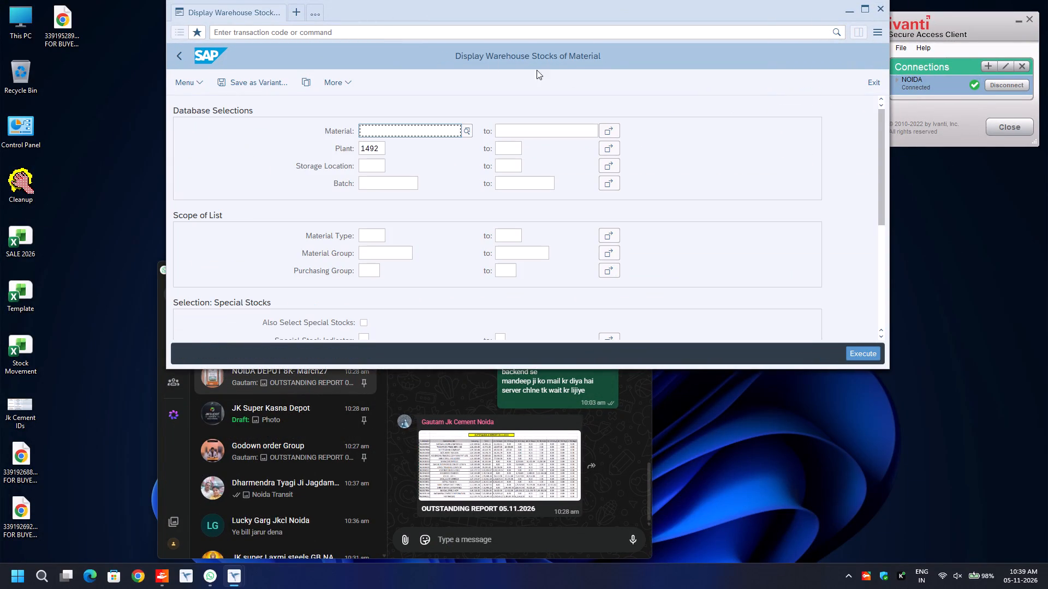
click(612, 149)
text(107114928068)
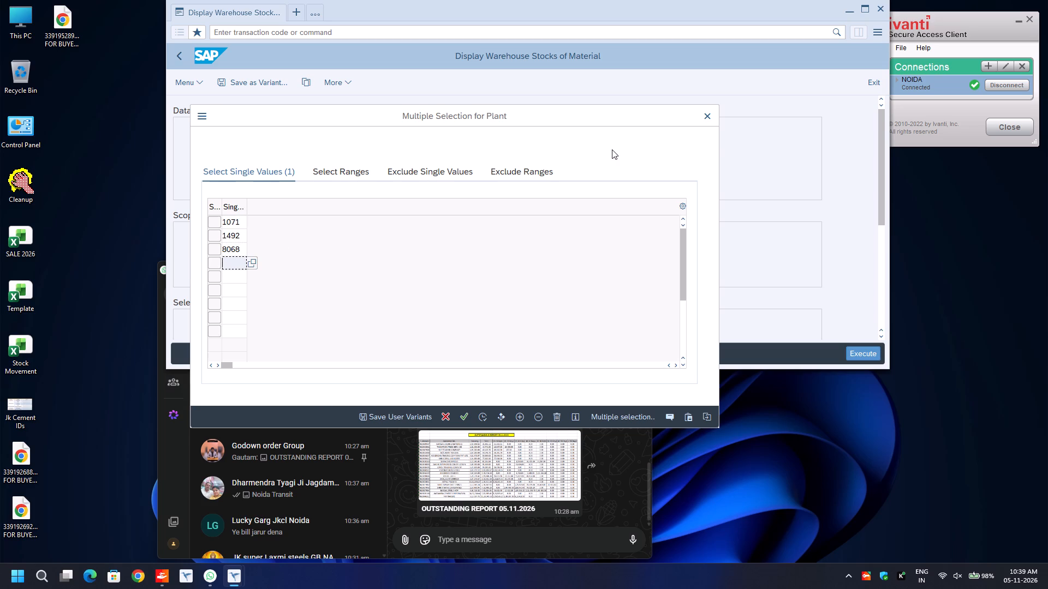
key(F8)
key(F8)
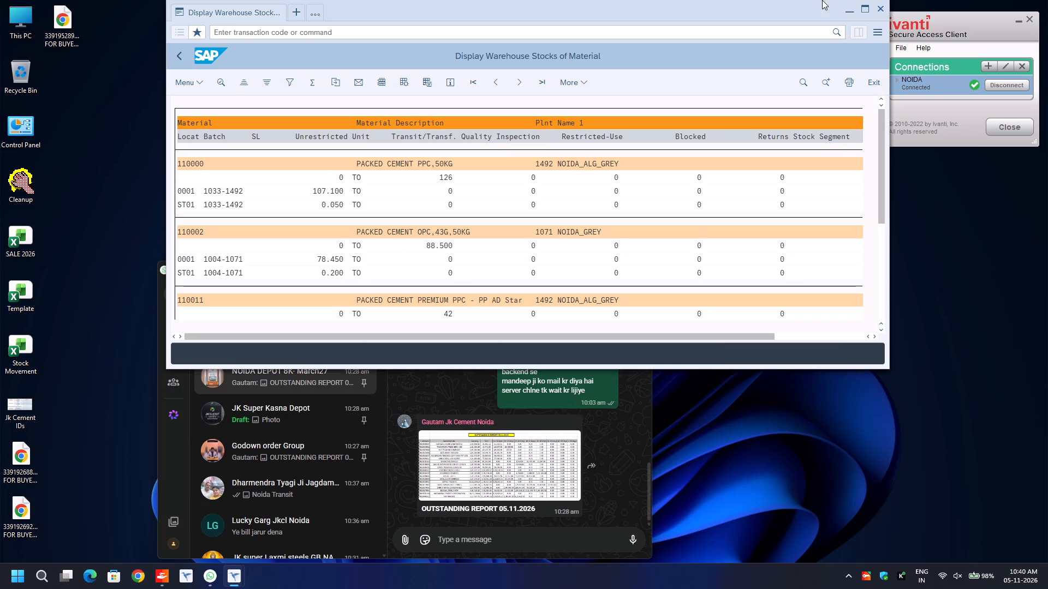
Capture a screenshot of the full Noida warehouse stock list, spanning the material to restricted-use columns, with the window maximized.
double_click(788, 6)
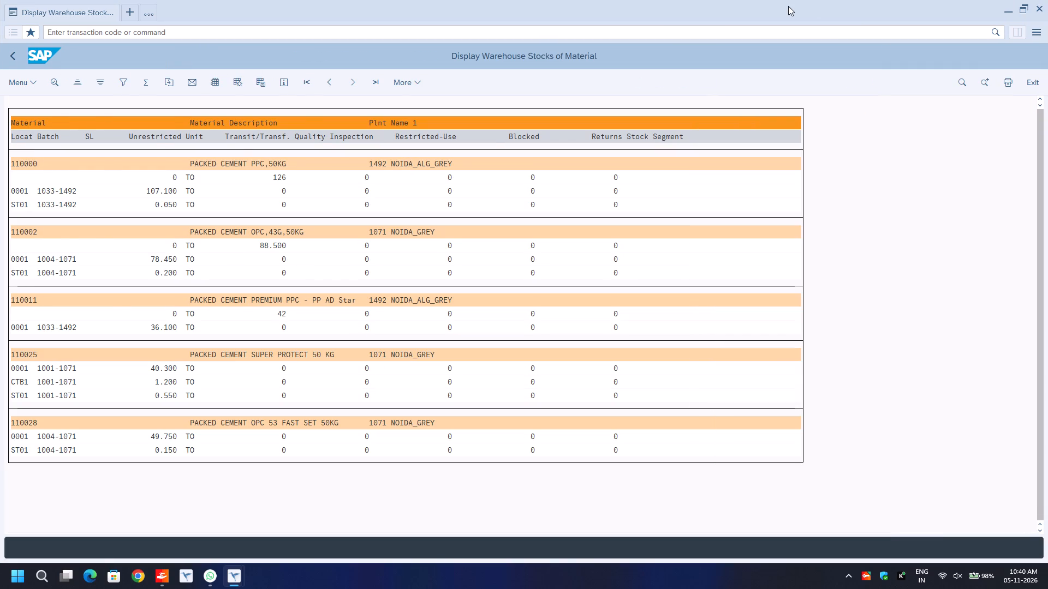
key(Print)
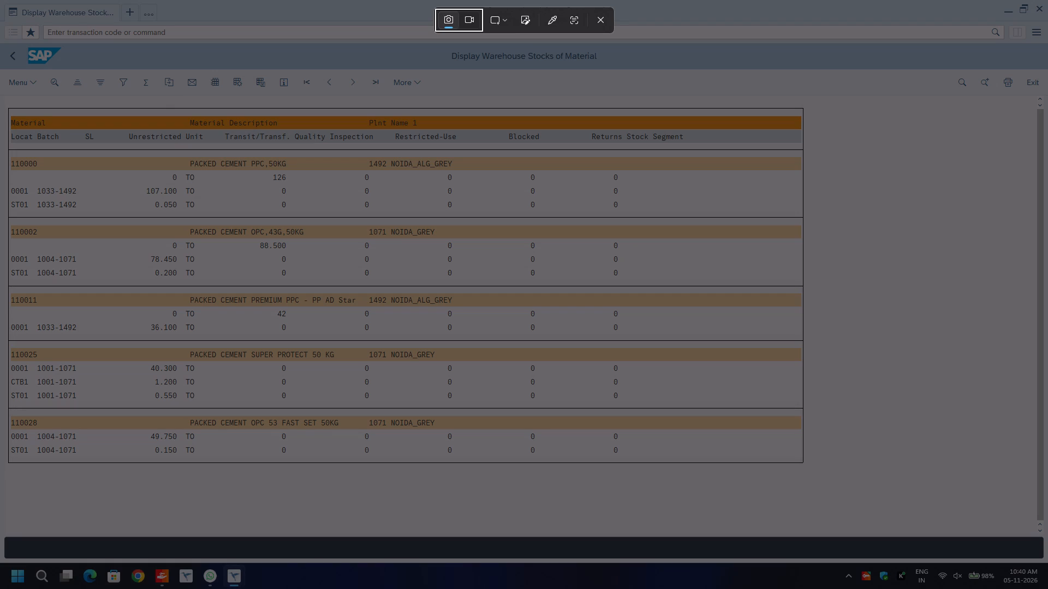
drag(5, 104, 465, 467)
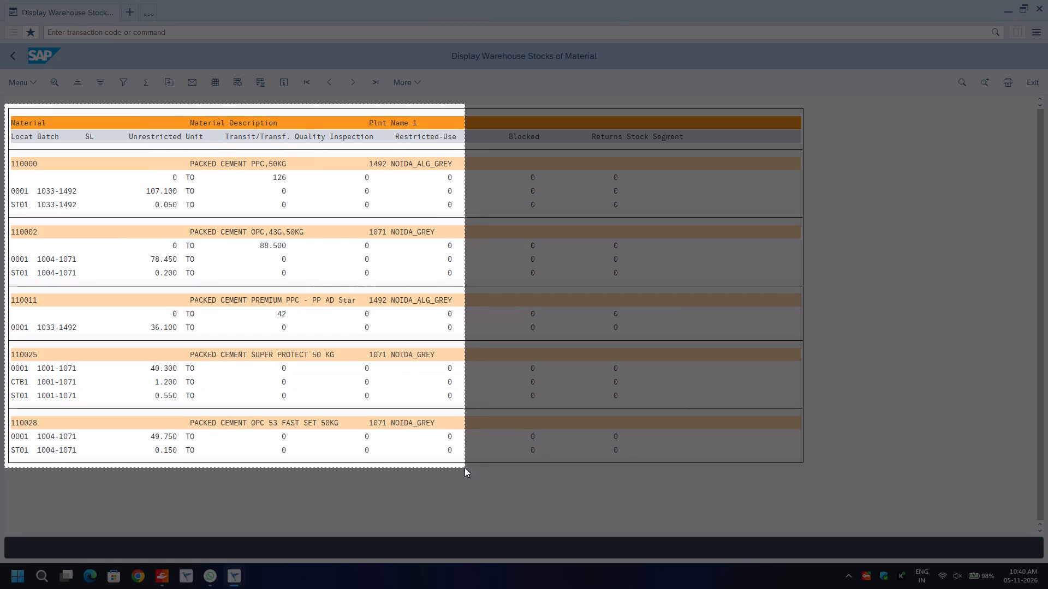
drag(465, 467, 460, 467)
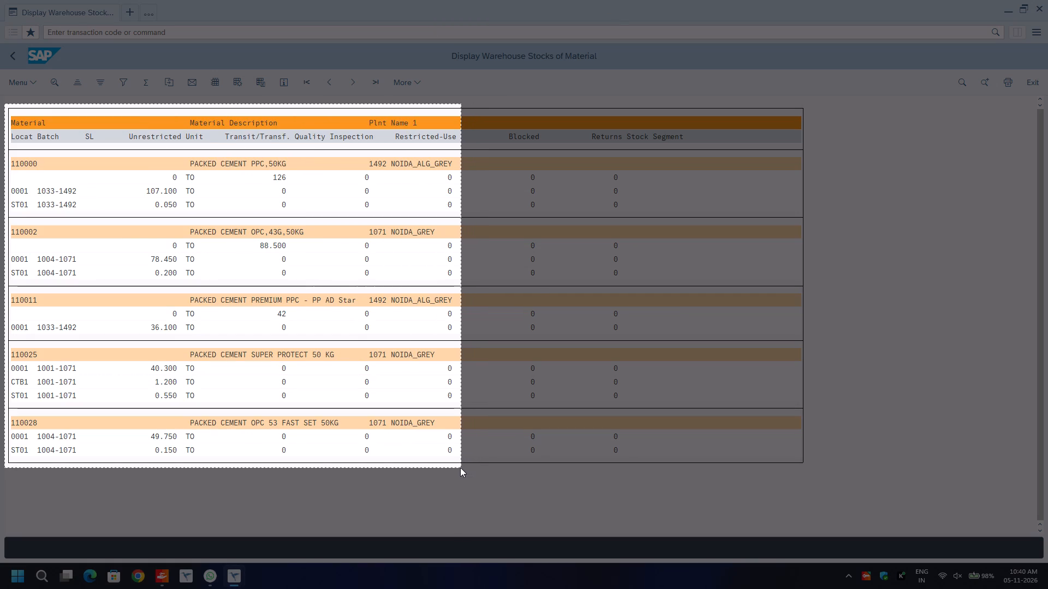
drag(460, 467, 461, 467)
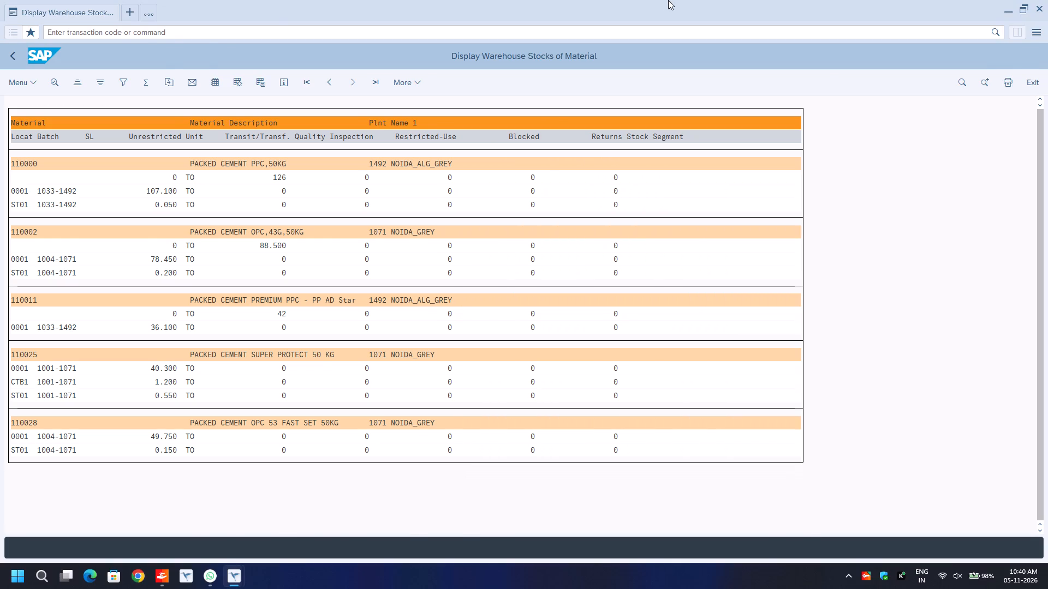
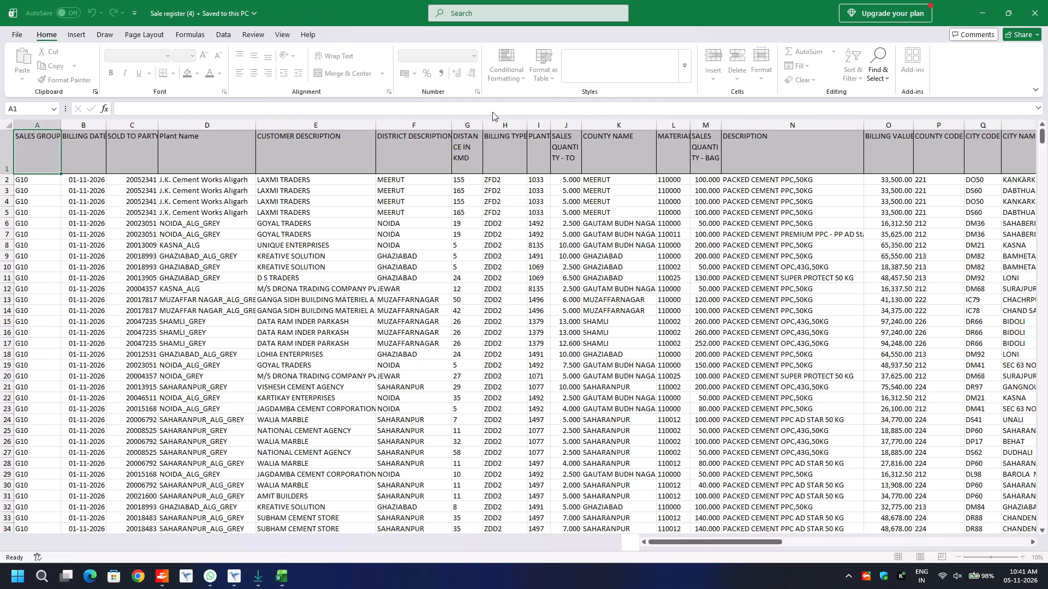
Add filters to the sale register's header row and filter the customer description to GANGA BUILDING MATERIALS only.
click(423, 171)
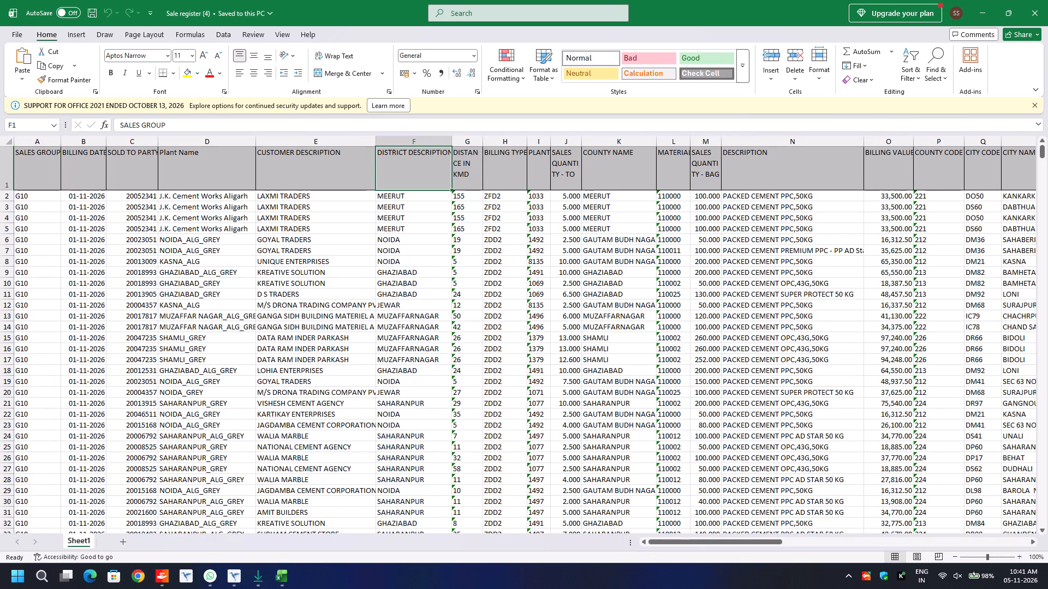
key(ctrl+shift+l)
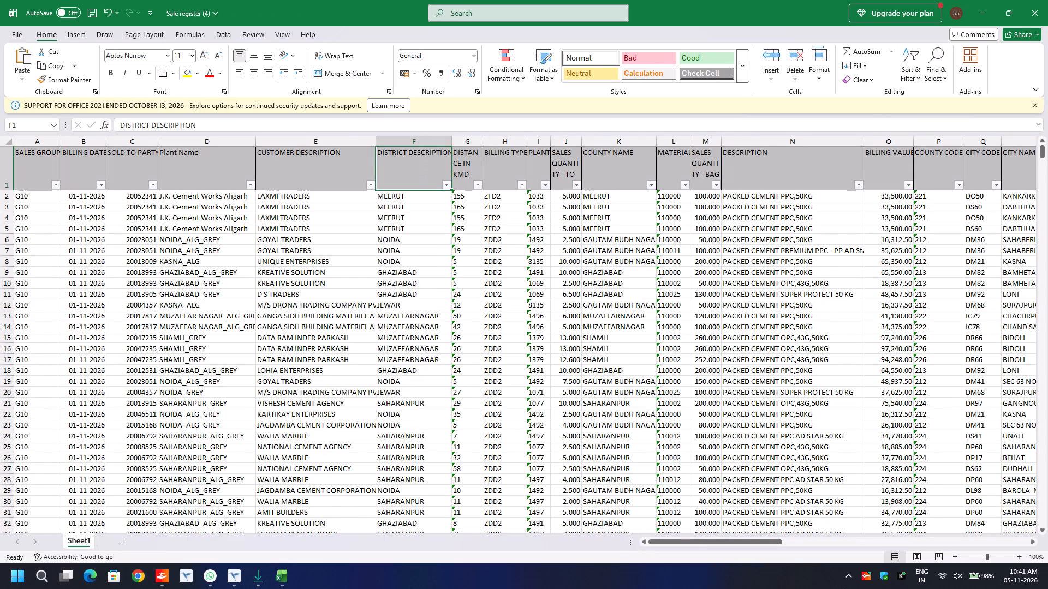
click(368, 183)
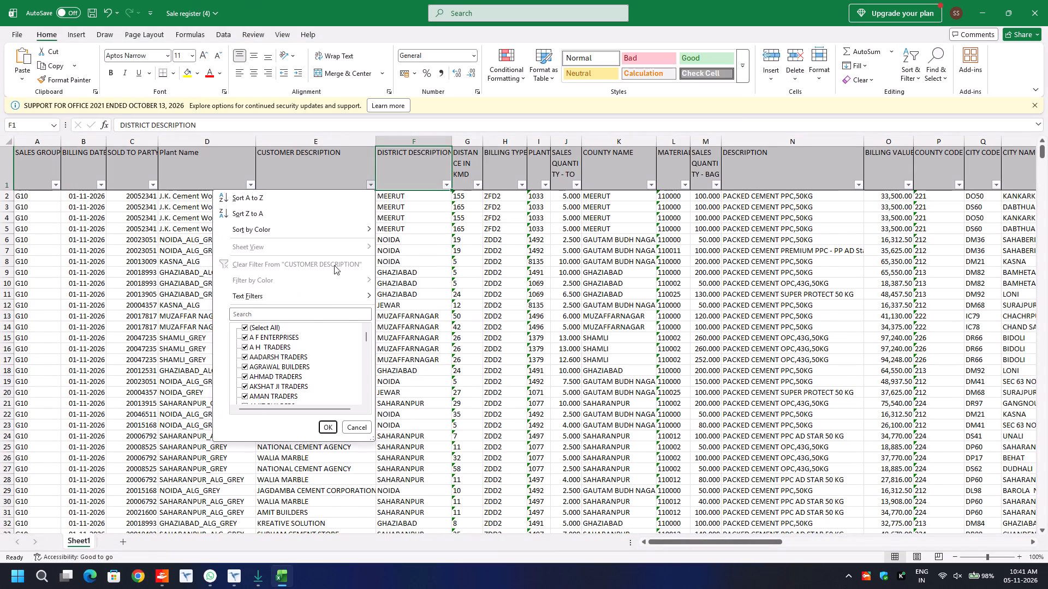
click(256, 312)
text(ganga)
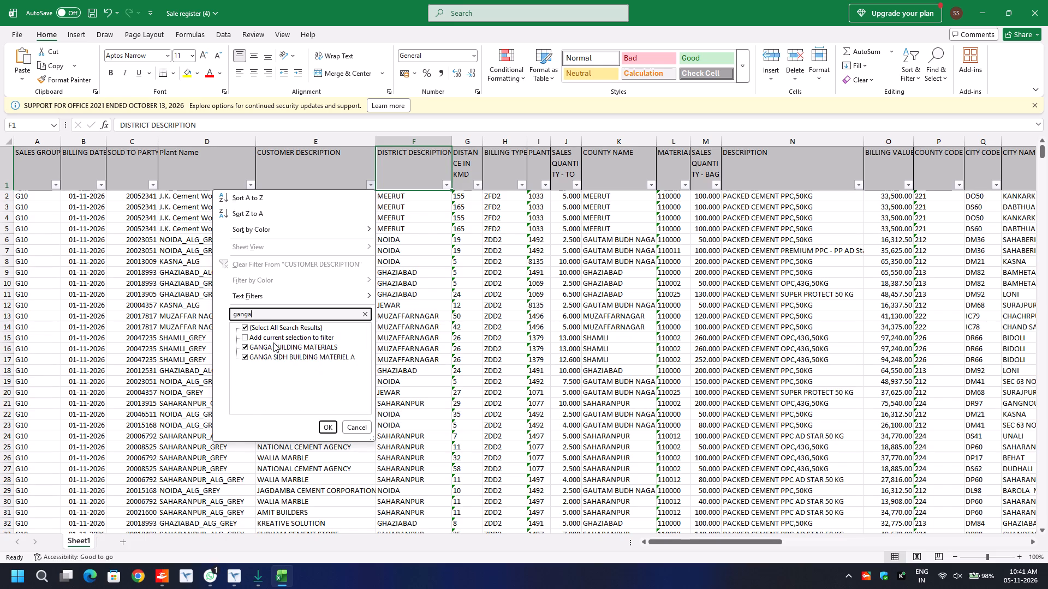
click(272, 357)
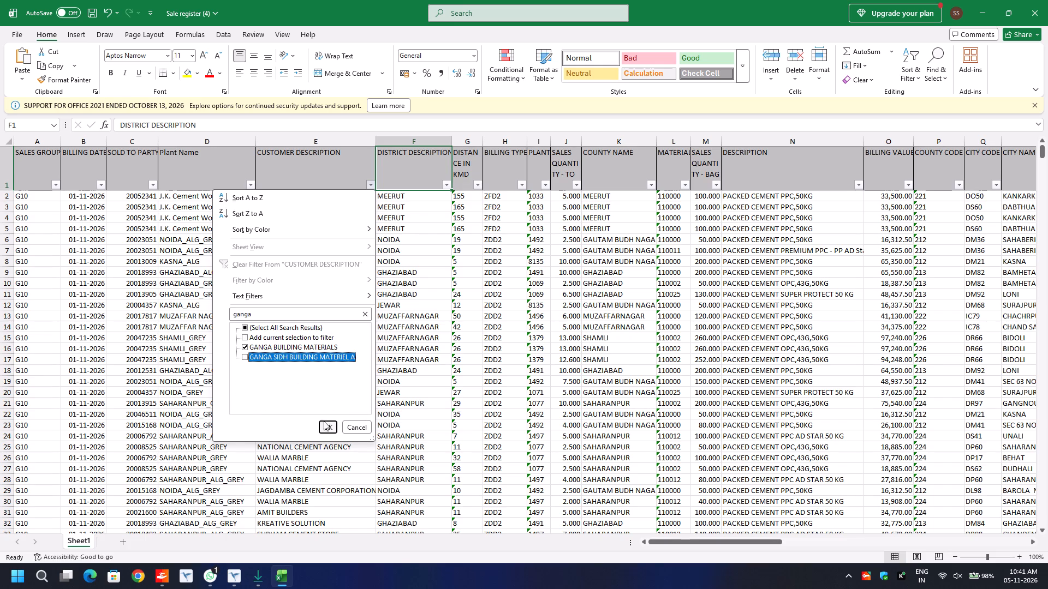
click(332, 426)
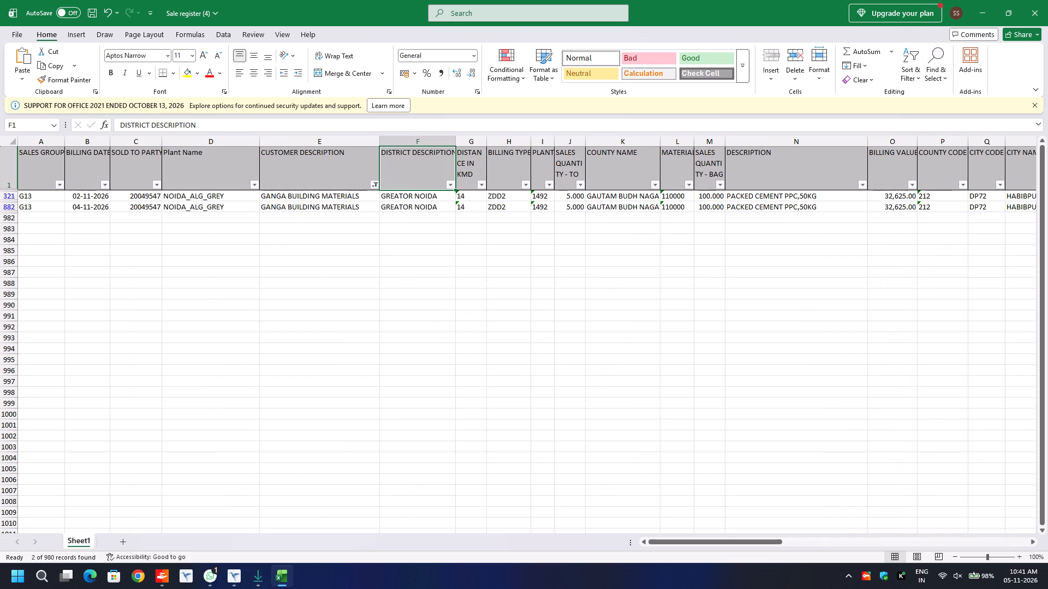
Copy the invoice number from the GANGA BUILDING MATERIALS row billed on 04-11-2026.
scroll(408, 304, left, 1)
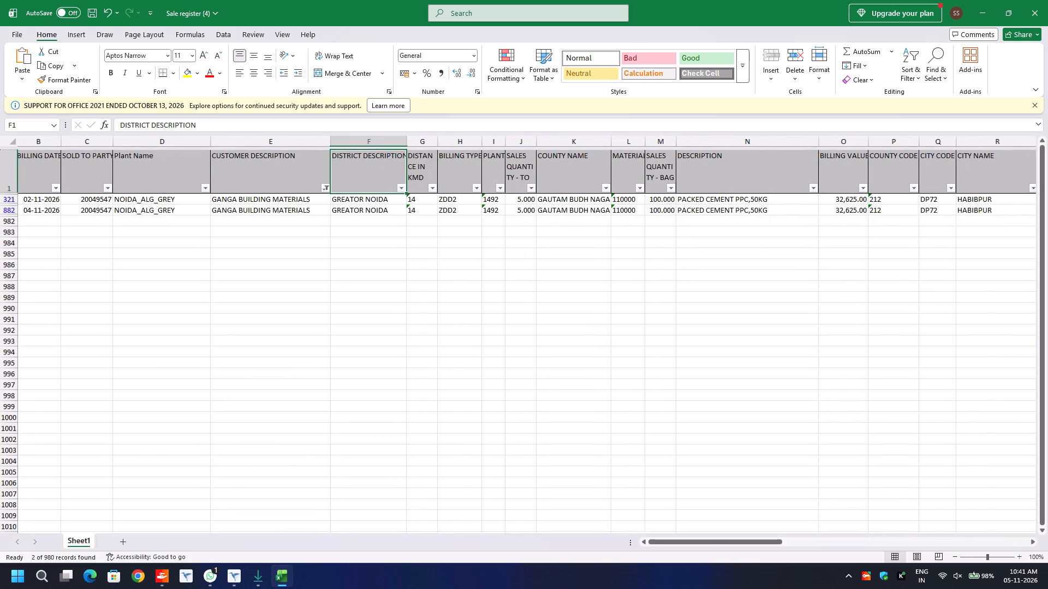
scroll(408, 304, left, 4)
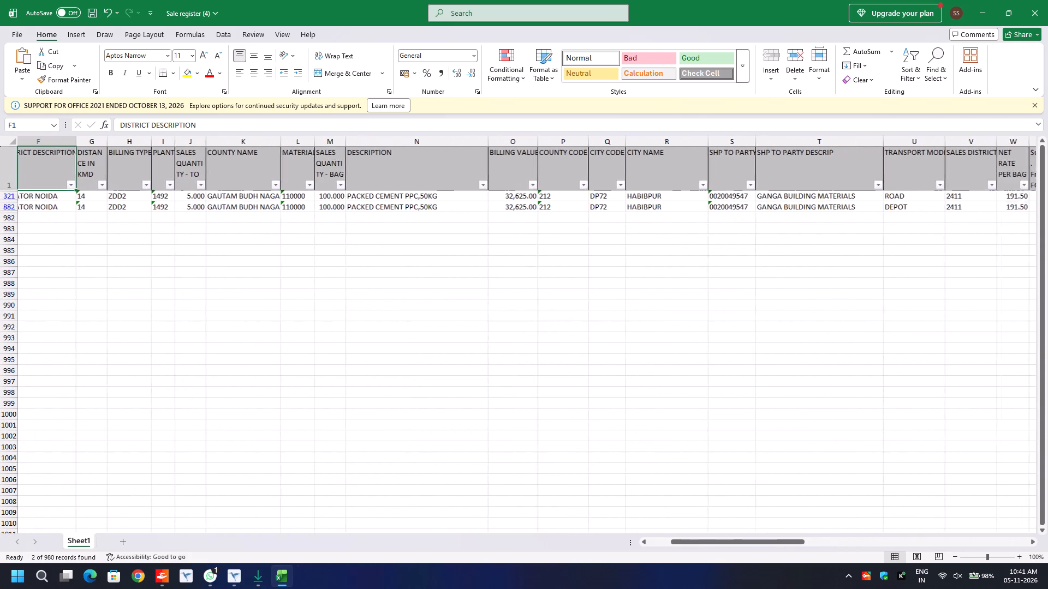
scroll(408, 304, left, 3)
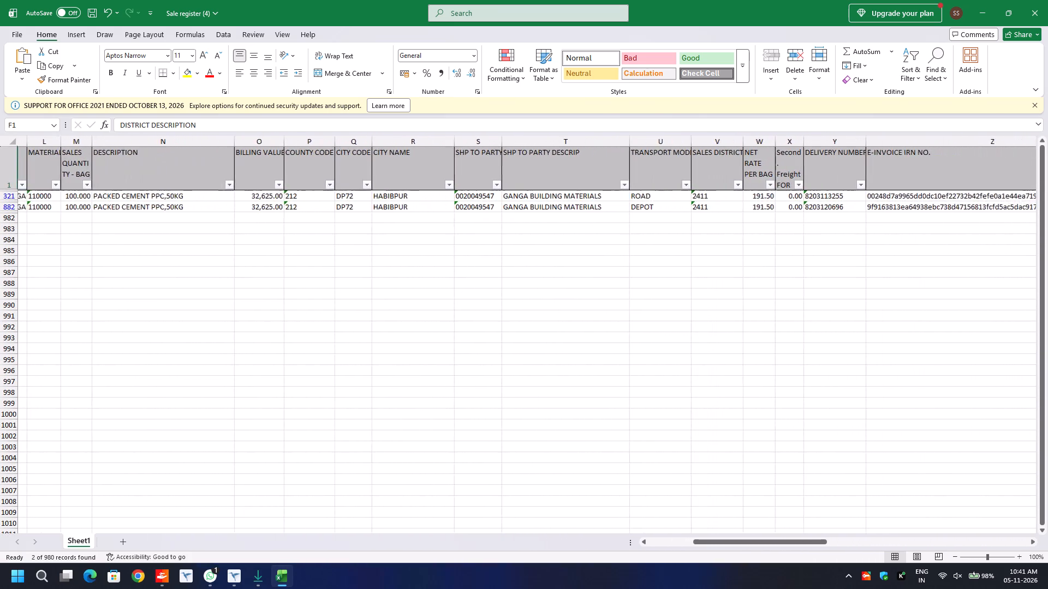
scroll(408, 304, left, 3)
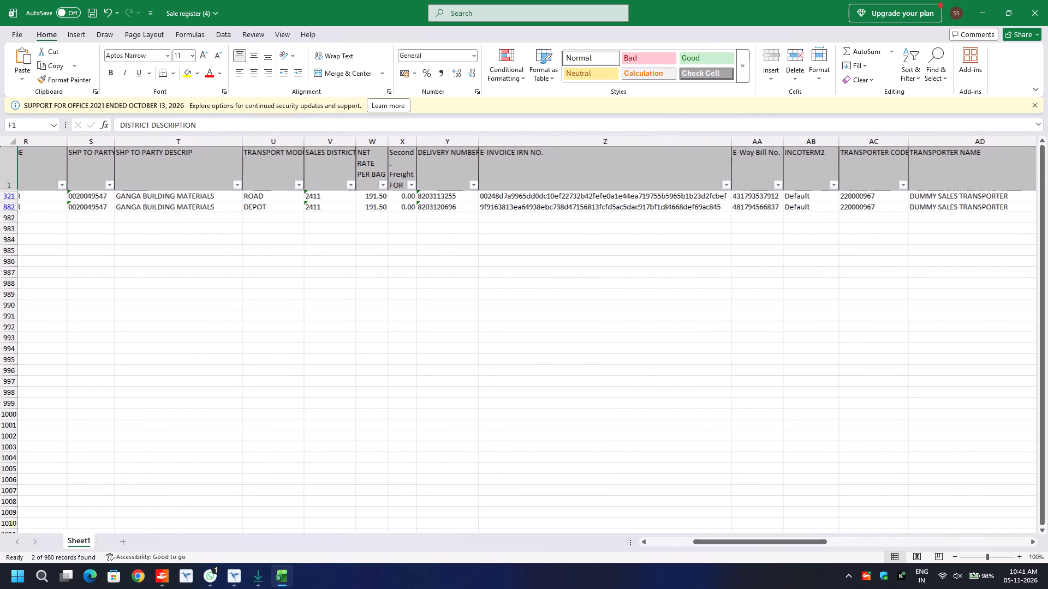
scroll(408, 304, left, 4)
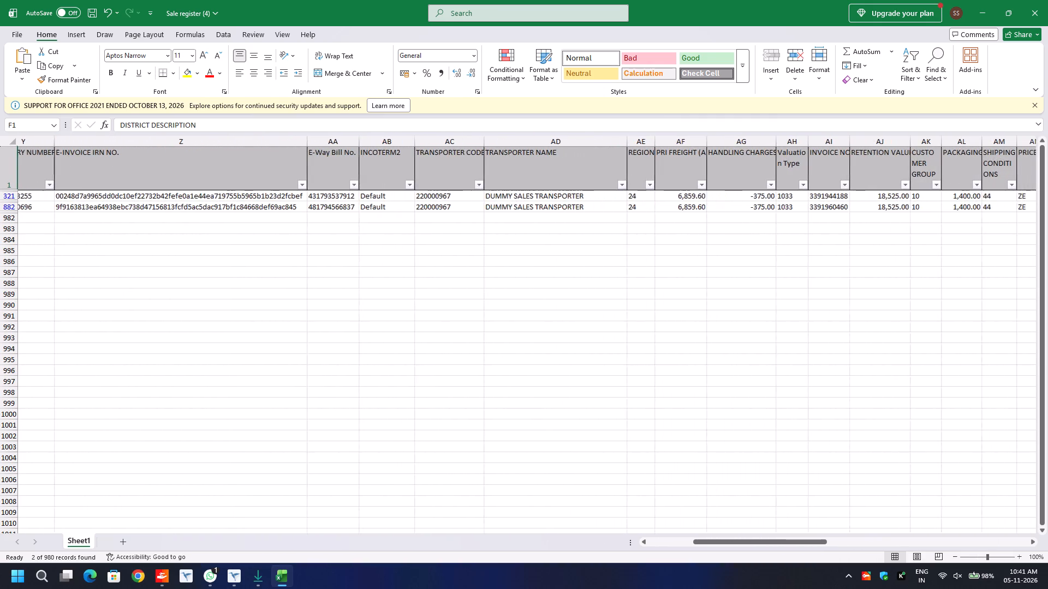
scroll(408, 304, left, 2)
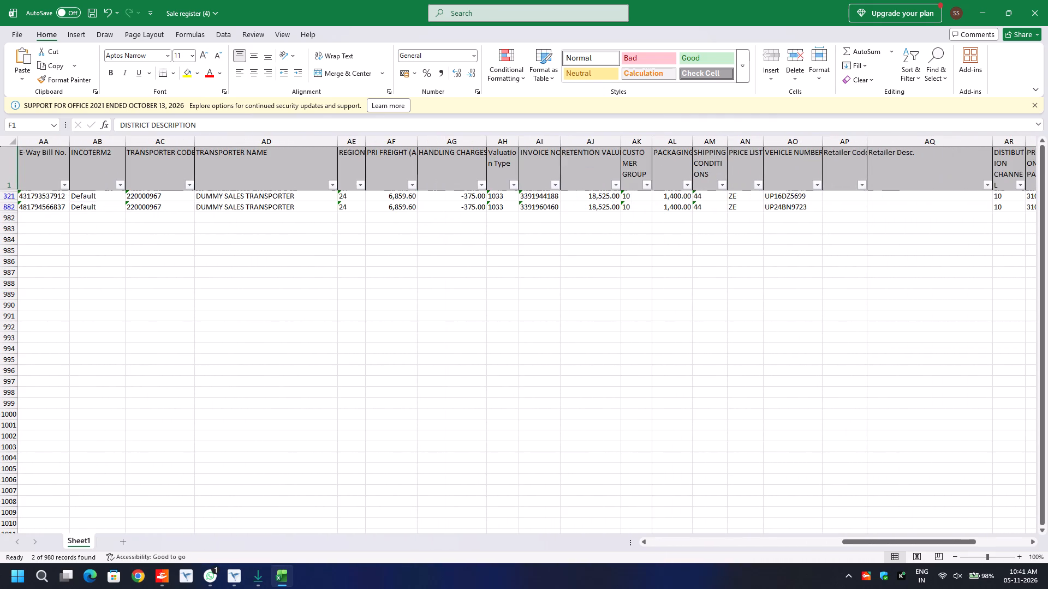
click(553, 208)
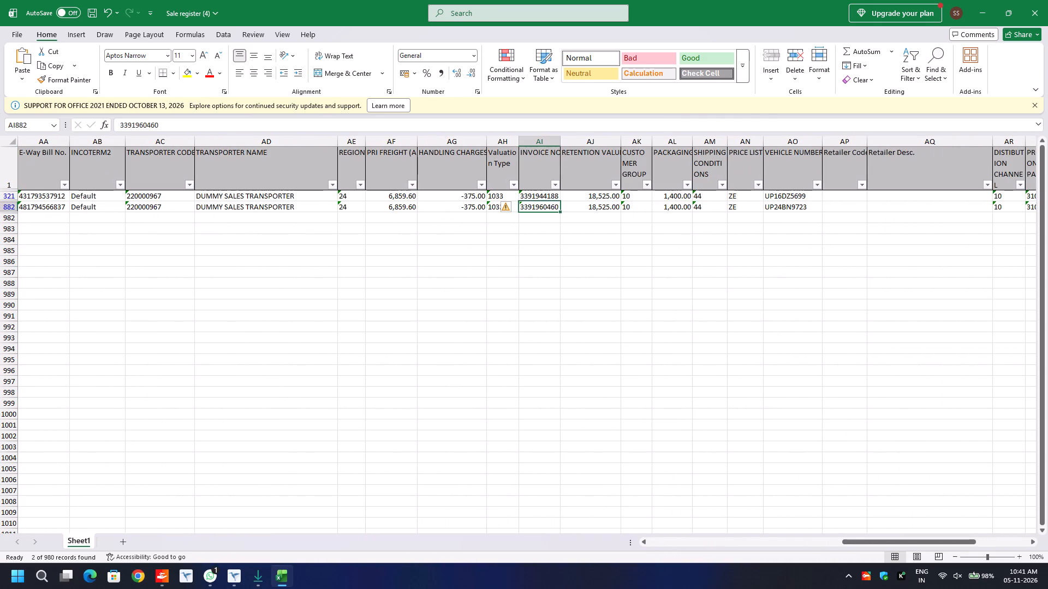
key(ctrl+c)
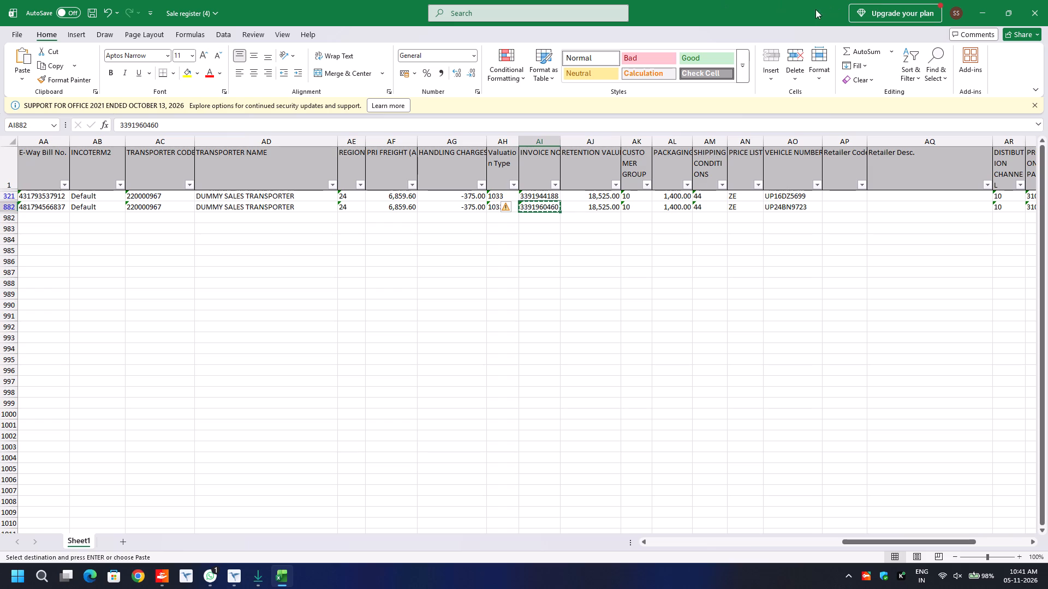
Move the sale register out of the way and switch to the SAP warehouse stock display window.
double_click(804, 10)
click(870, 53)
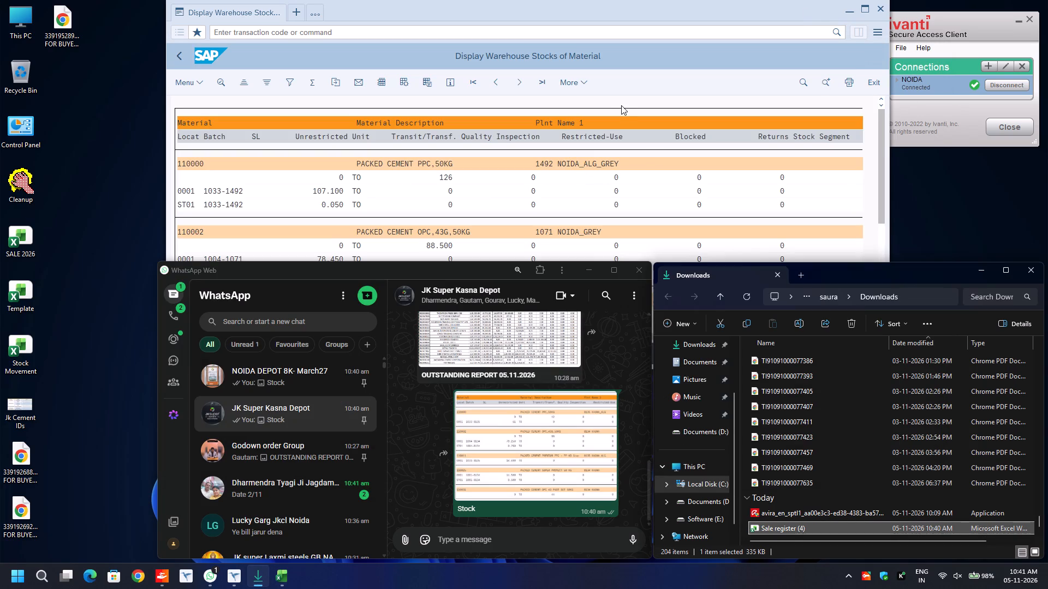
click(629, 66)
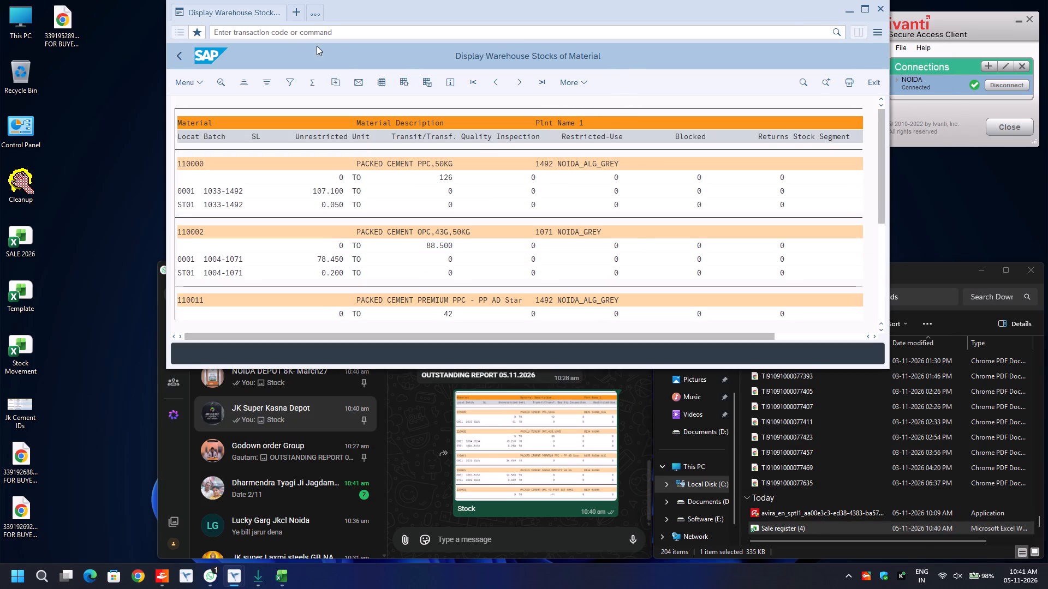
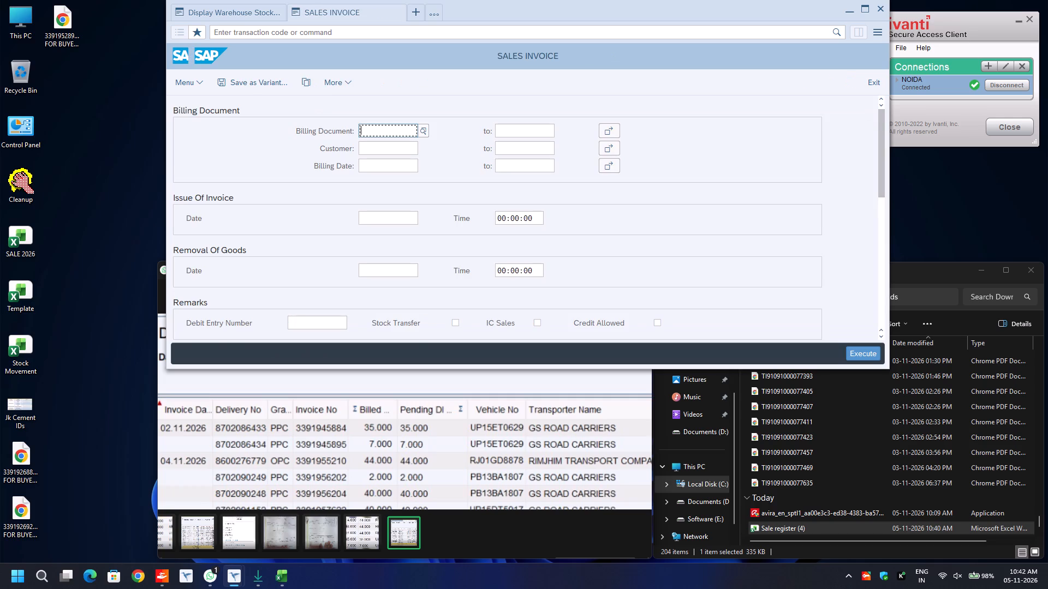
Set the sales invoice output to A4 Page Print with the invoice type as PDF, and execute the report.
scroll(476, 147, down, 9)
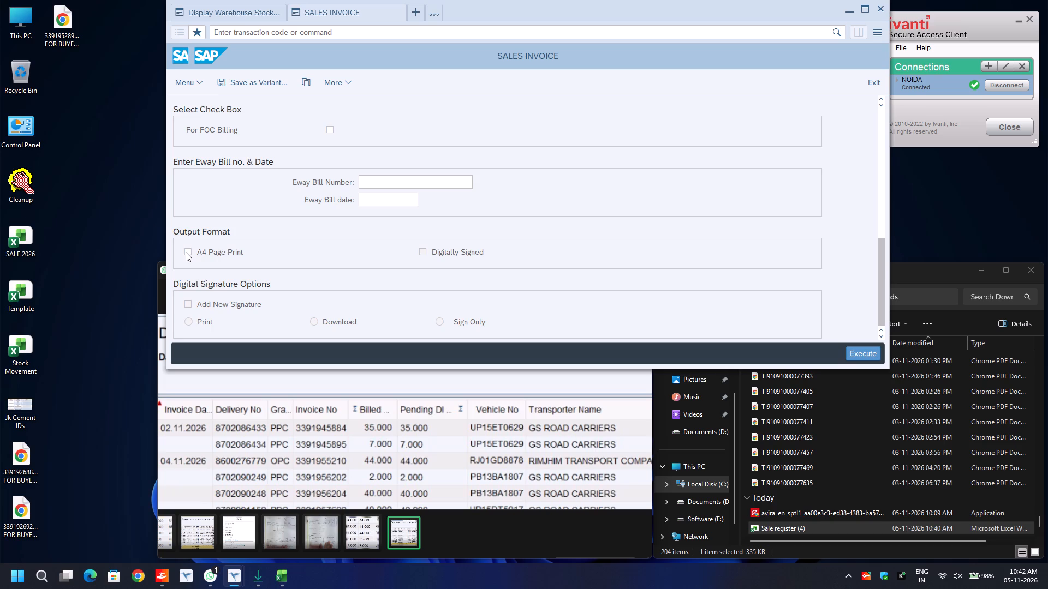
click(186, 252)
scroll(186, 252, up, 5)
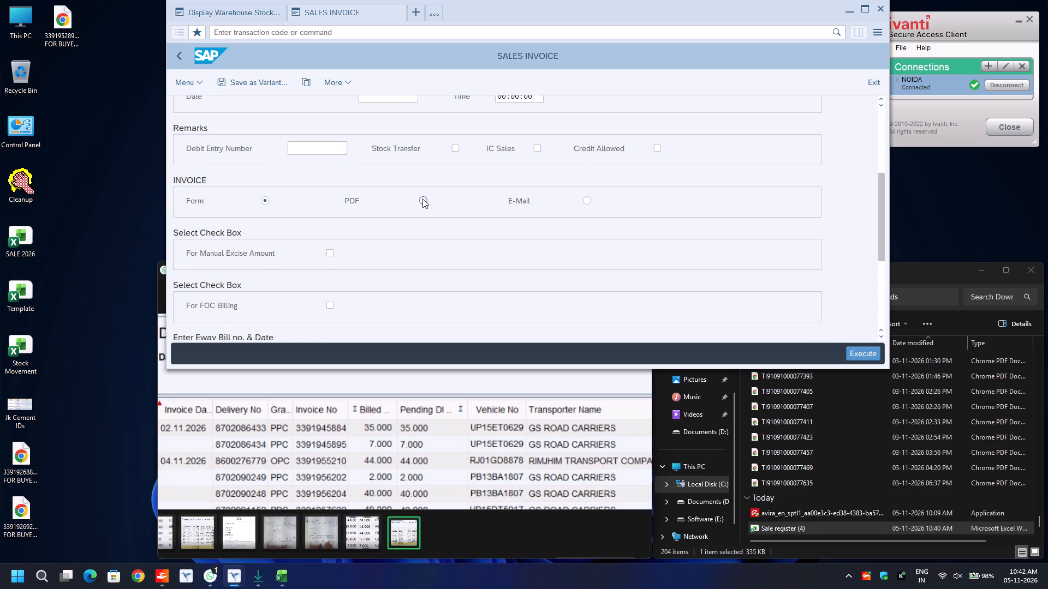
click(422, 199)
click(859, 354)
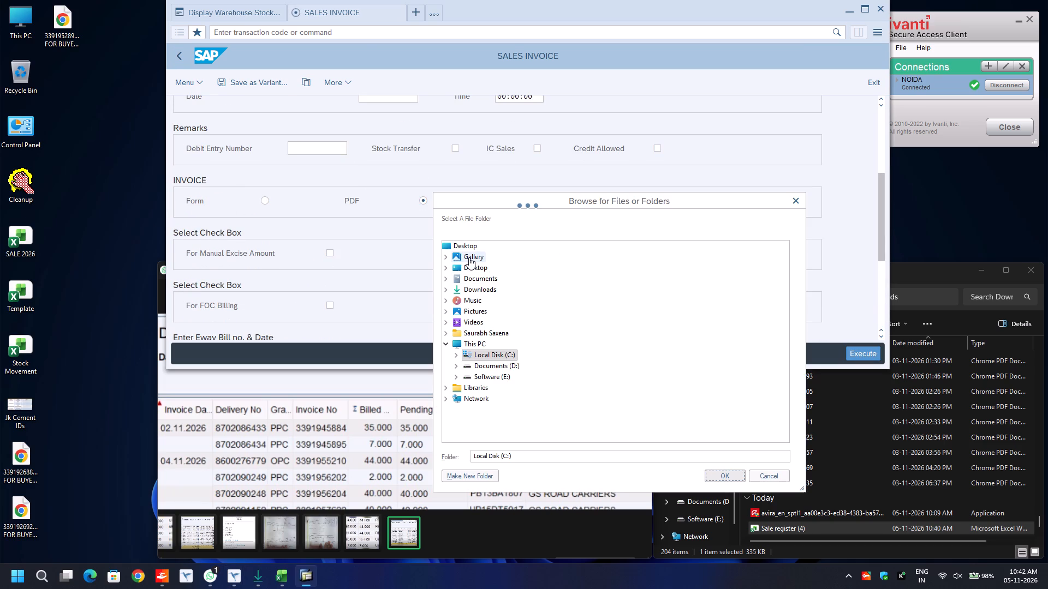
Choose the Desktop as the destination folder for the invoice PDF.
click(469, 267)
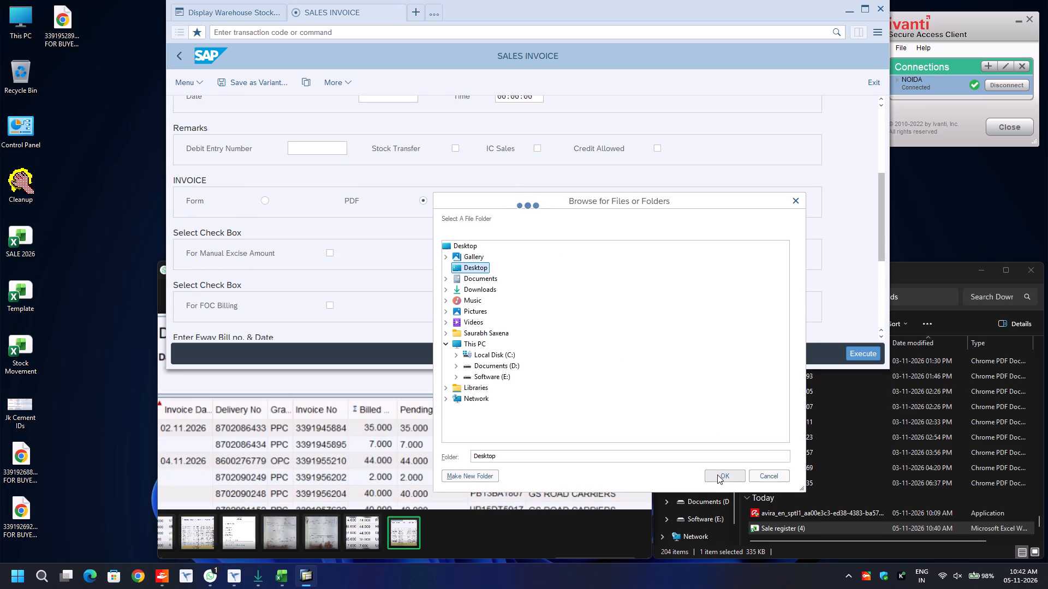
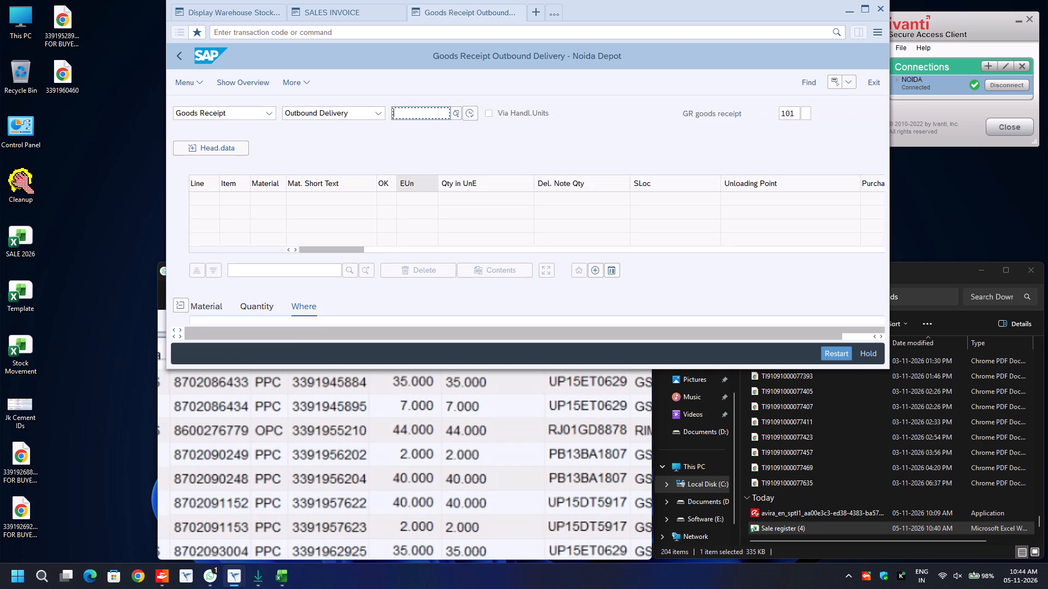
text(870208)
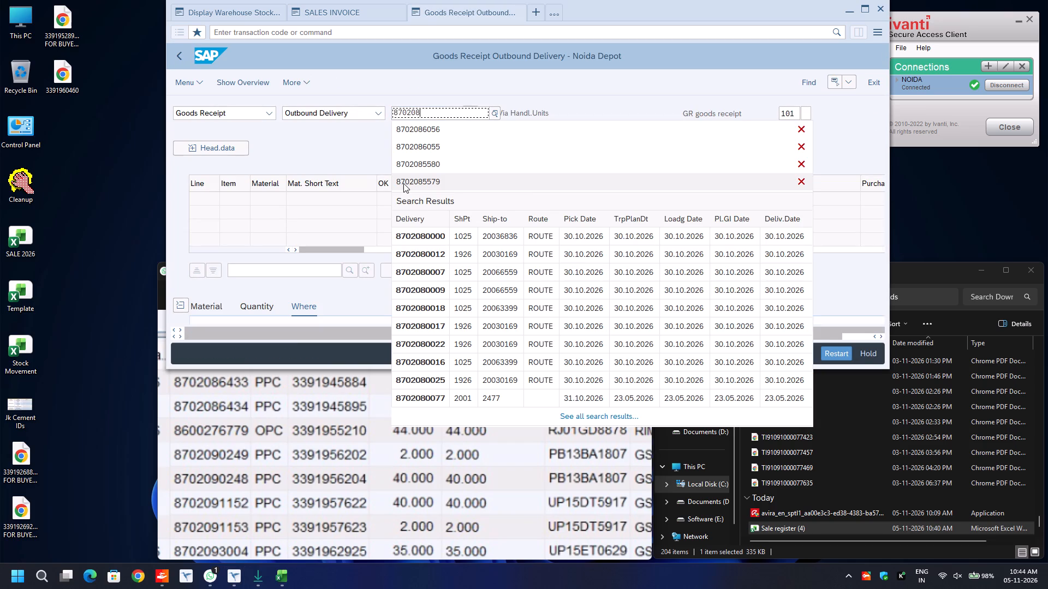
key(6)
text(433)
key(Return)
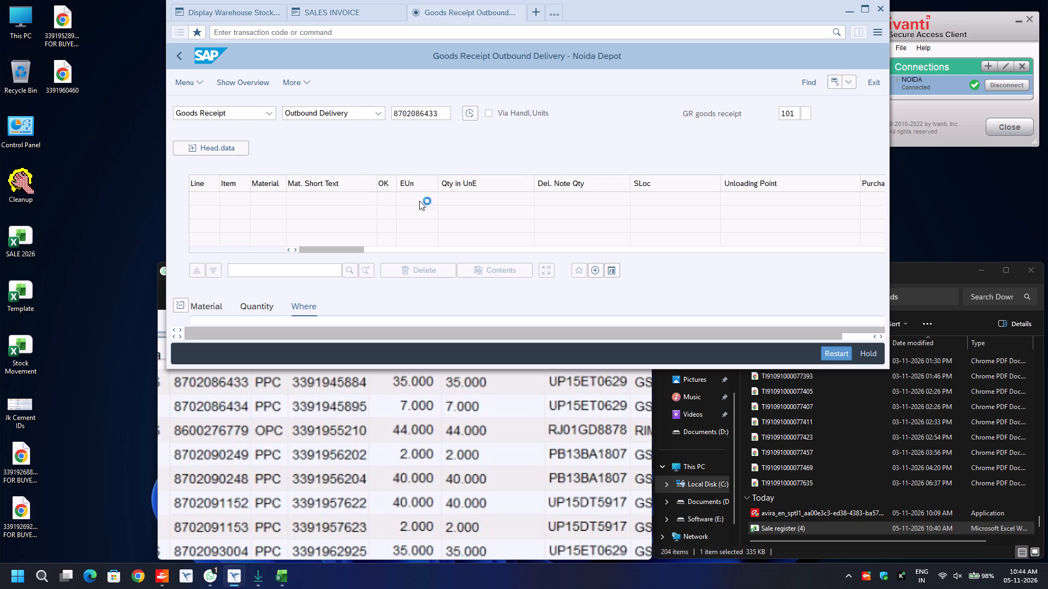
scroll(424, 214, down, 3)
click(201, 303)
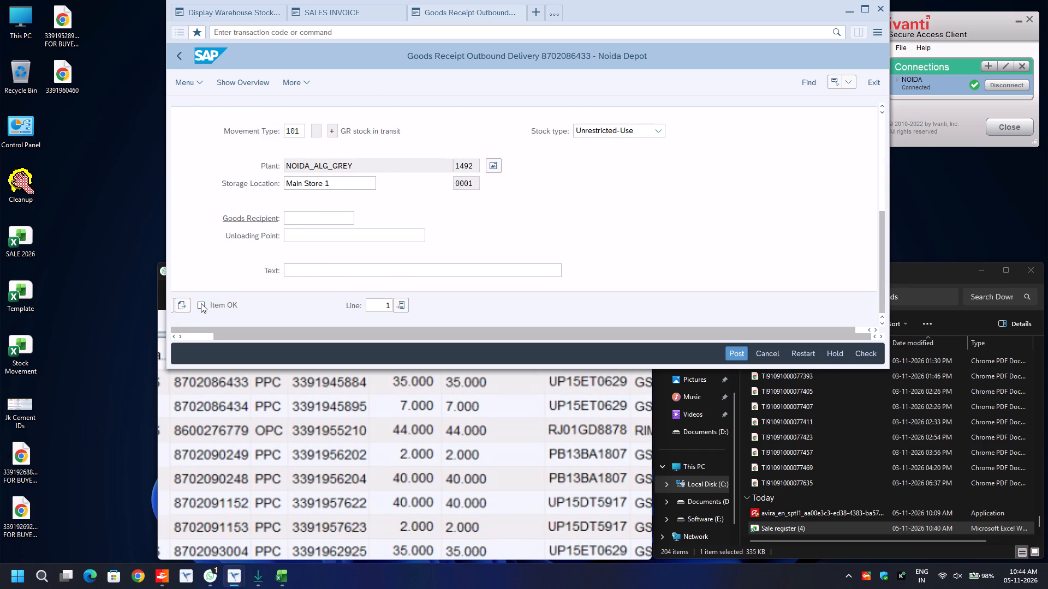
click(183, 306)
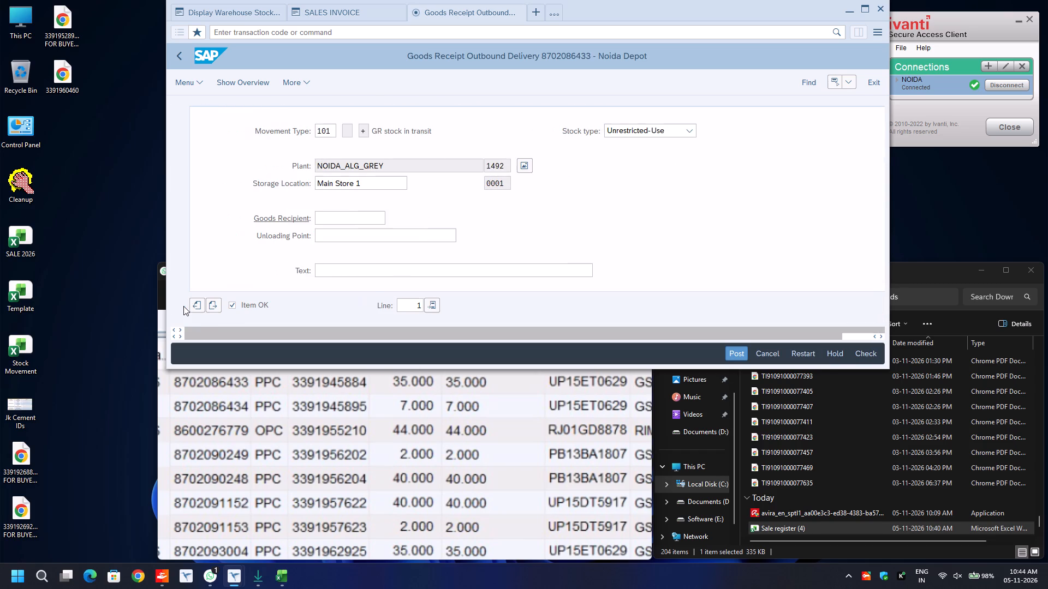
key(ctrl+s)
key(BackSpace)
key(Down)
key(Return)
key(BackSpace)
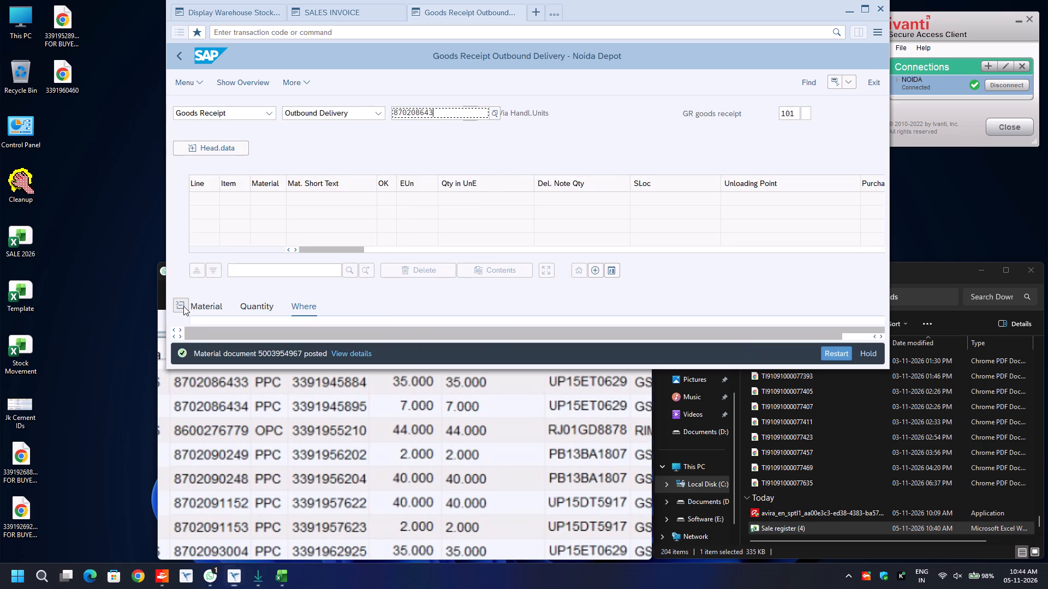
key(4)
key(Return)
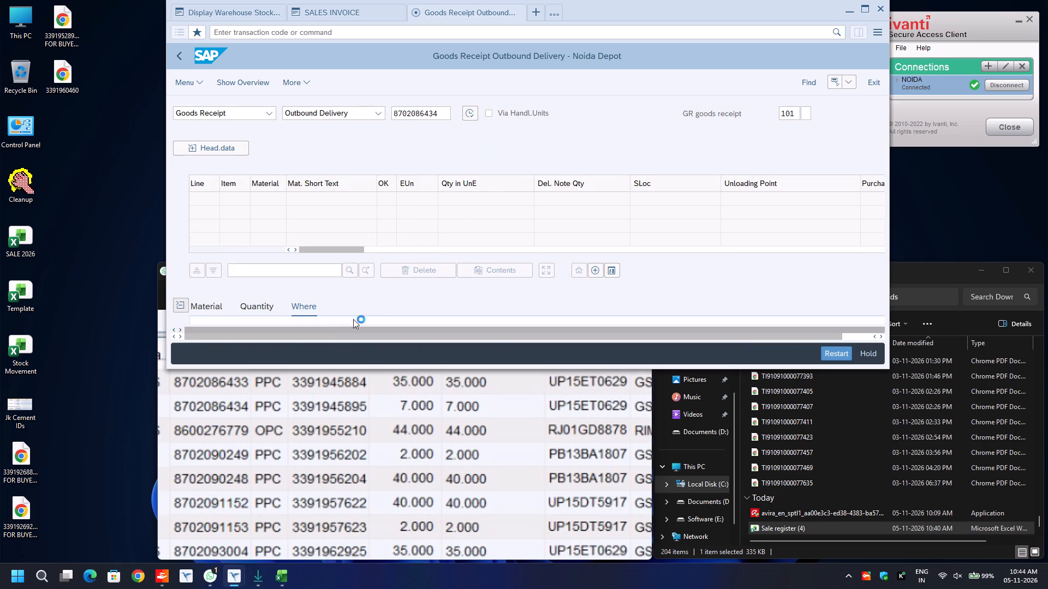
scroll(387, 275, down, 3)
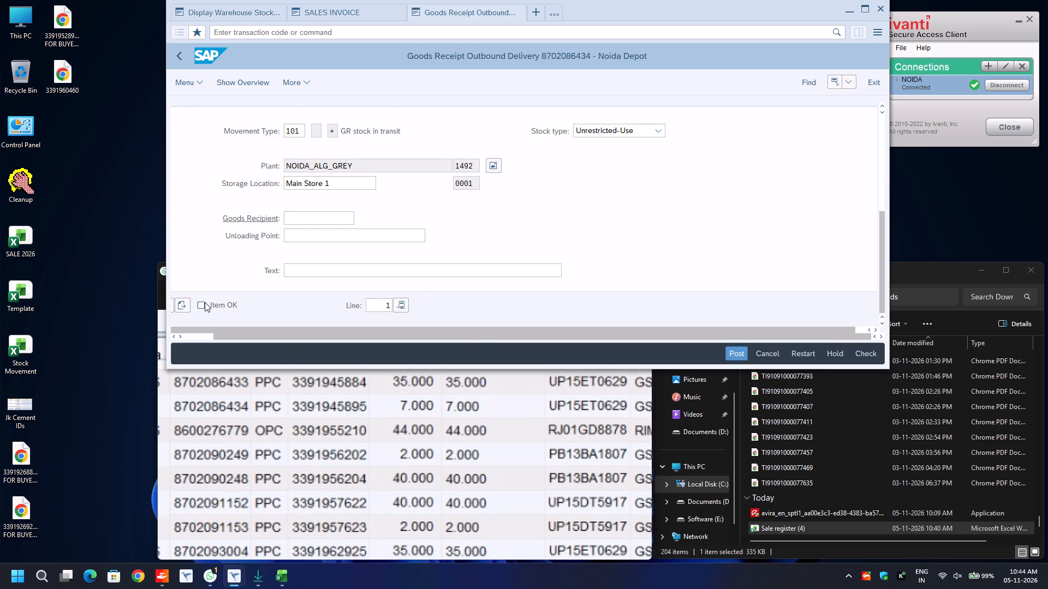
click(205, 302)
click(178, 303)
key(ctrl+s)
key(ctrl+s)
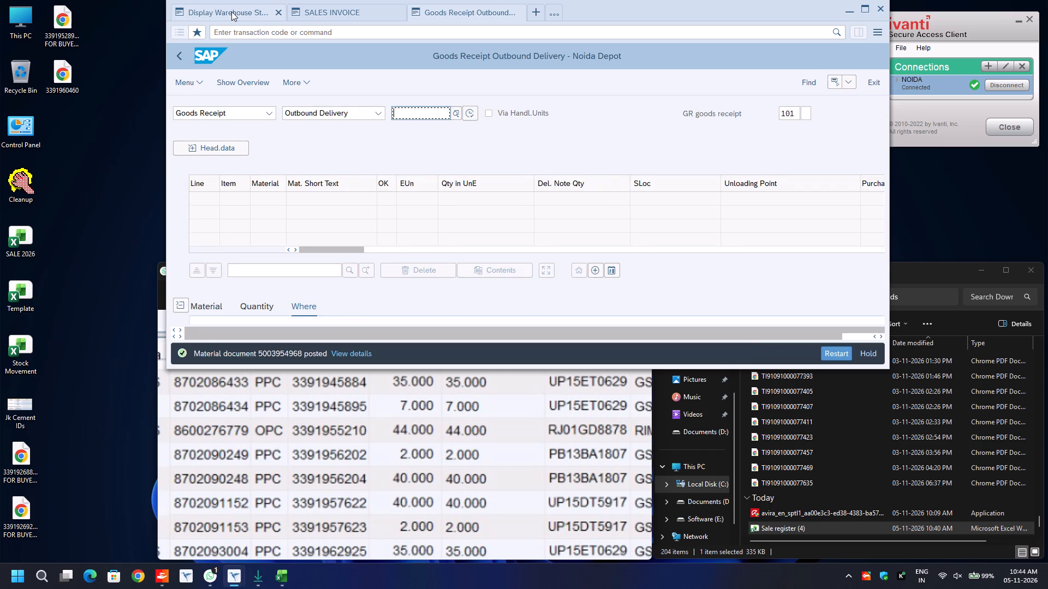
Return to the warehouse stock selection and rerun the stock report with the existing plant criteria.
drag(231, 11, 179, 56)
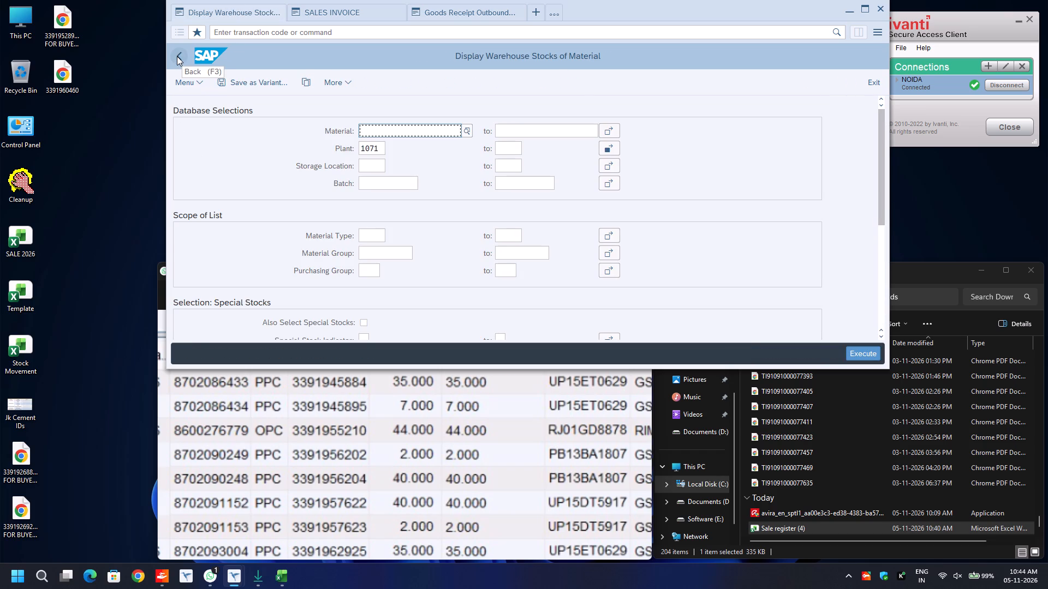
key(F8)
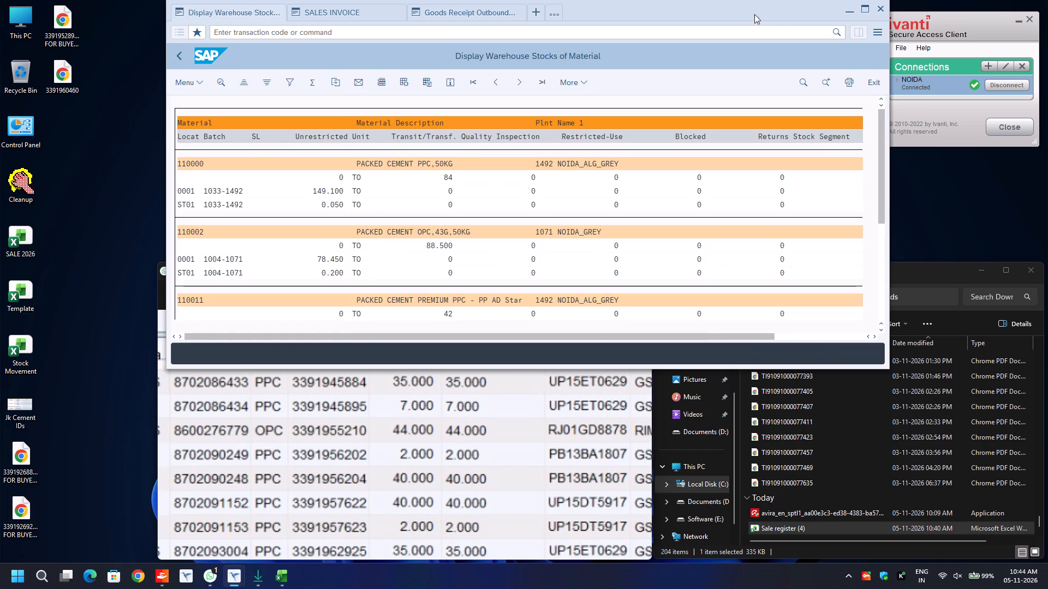
Maximize the warehouse stock report and capture a snip from its header through the last material, spanning the material to Restricted-Use columns.
double_click(748, 8)
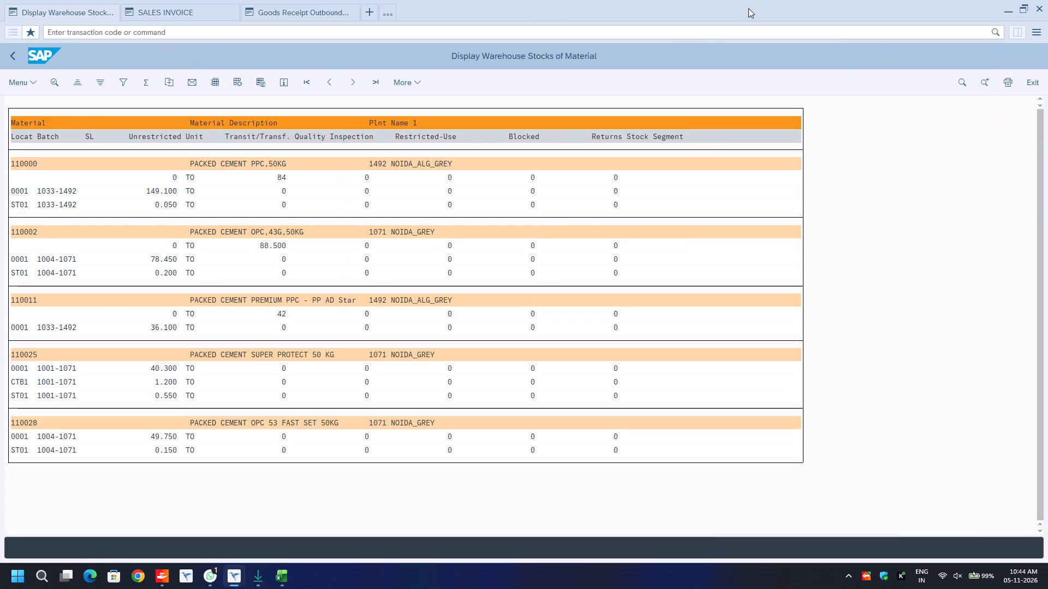
key(Print)
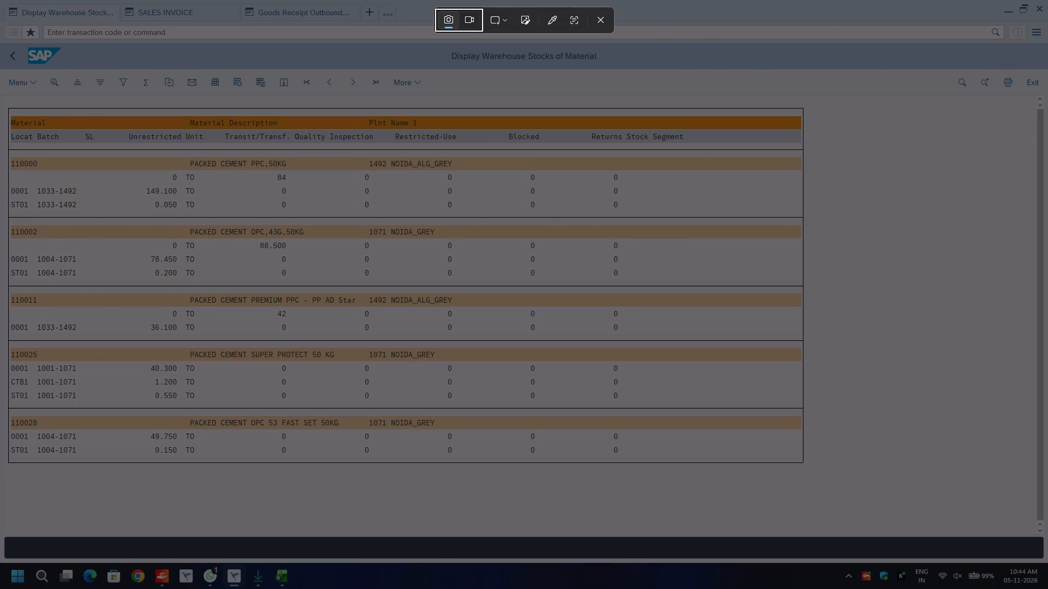
drag(6, 104, 452, 441)
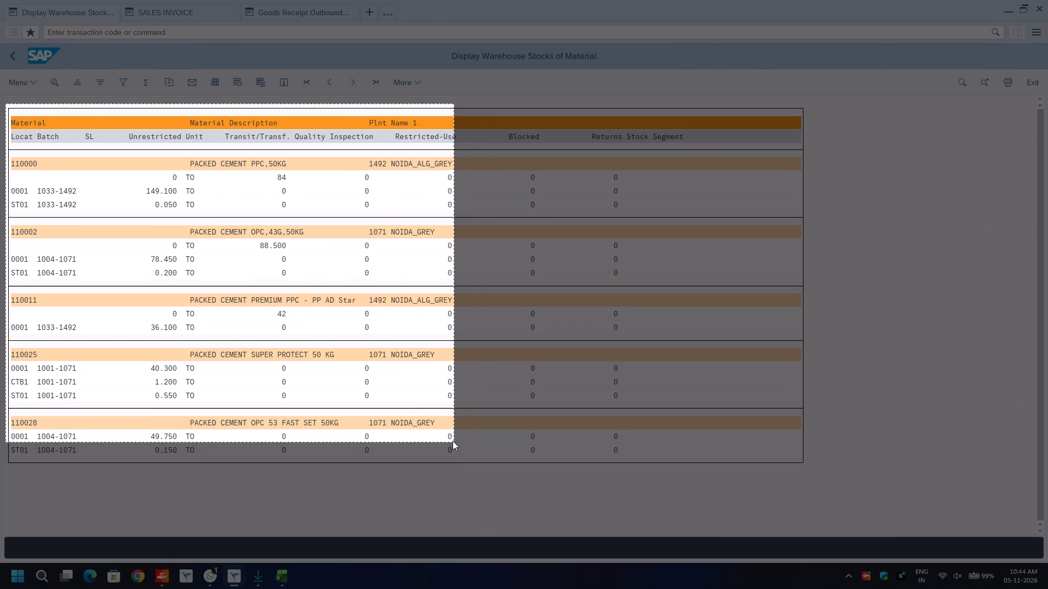
drag(452, 441, 457, 466)
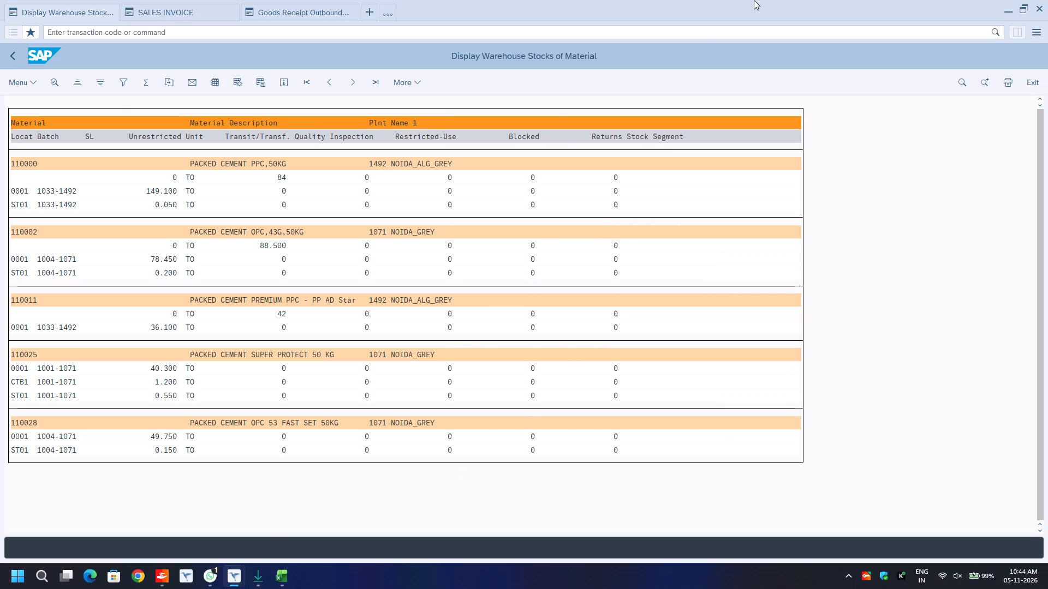
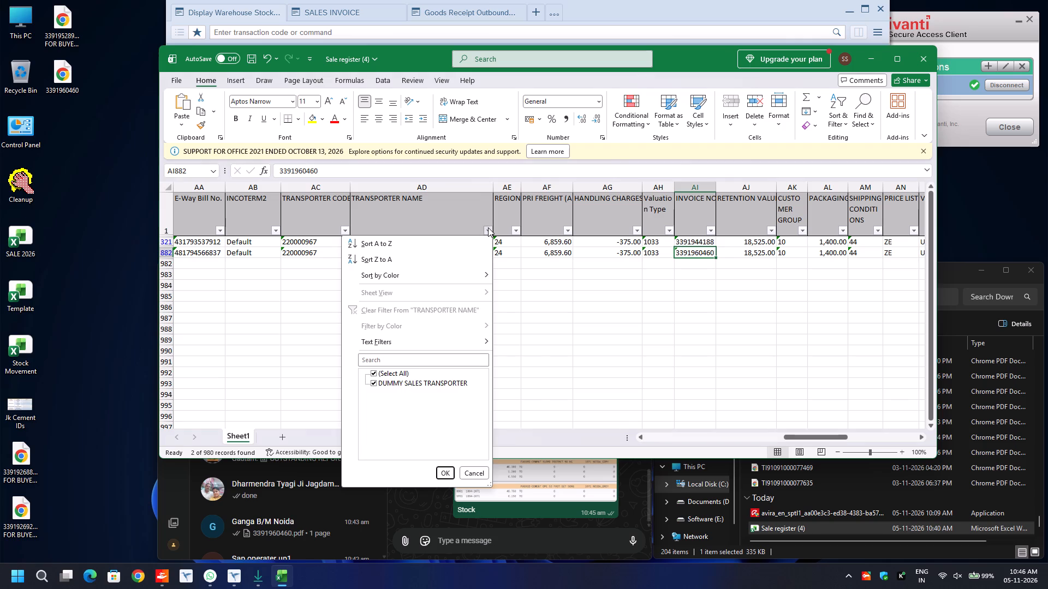
Open the CUSTOMER DESCRIPTION filter's search in the Sale register and look through the chat list for the customer to find.
click(282, 287)
scroll(282, 287, right, 10)
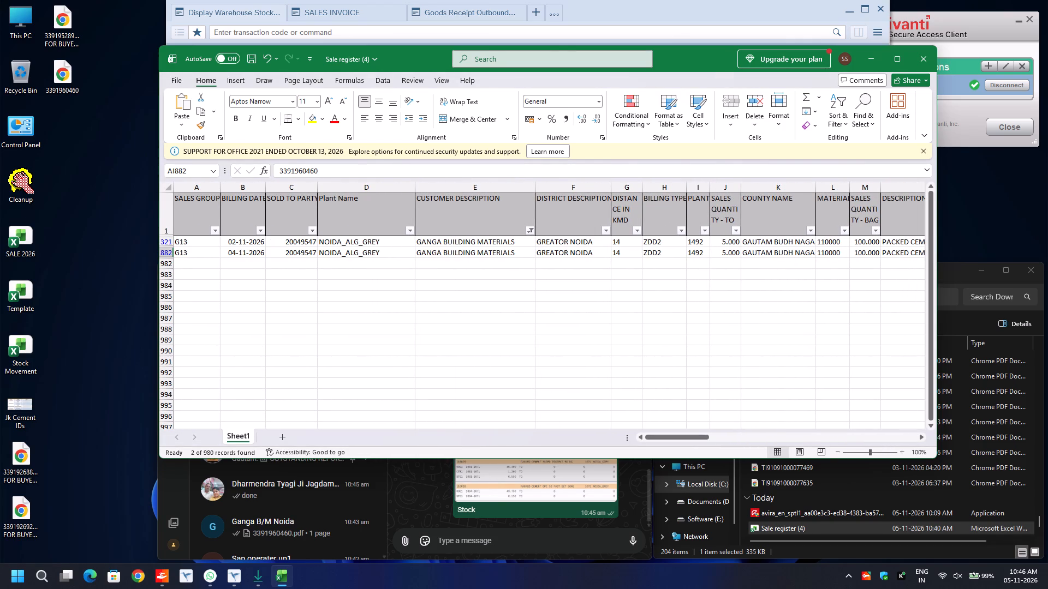
click(527, 227)
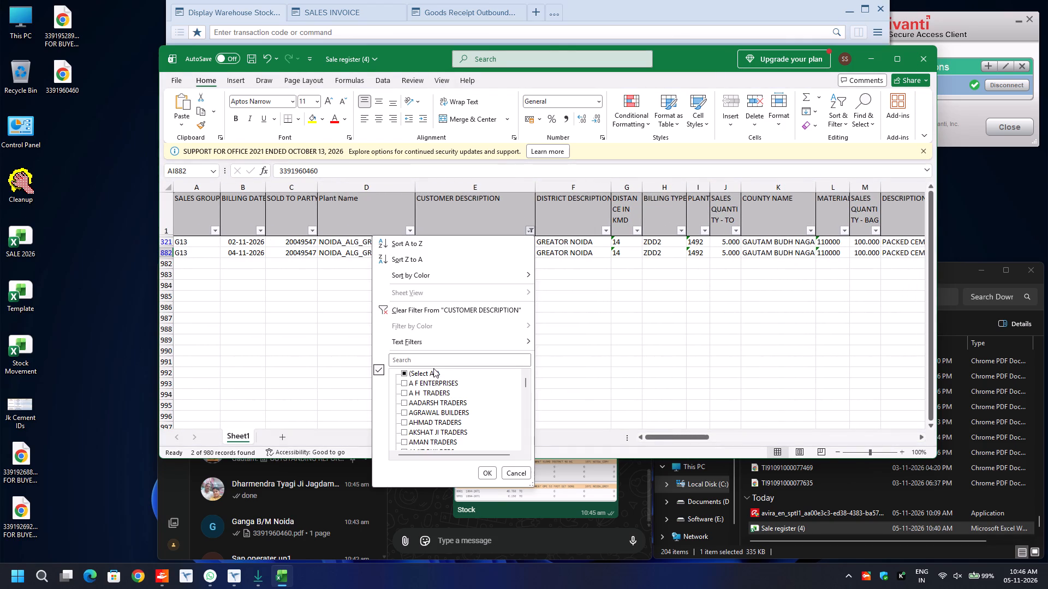
click(438, 360)
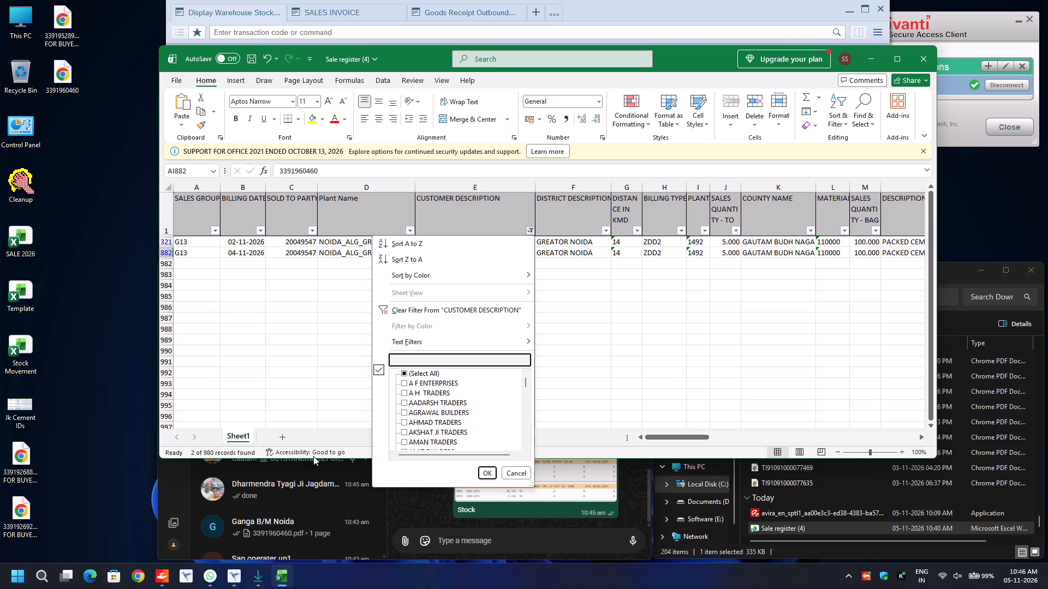
scroll(276, 511, down, 3)
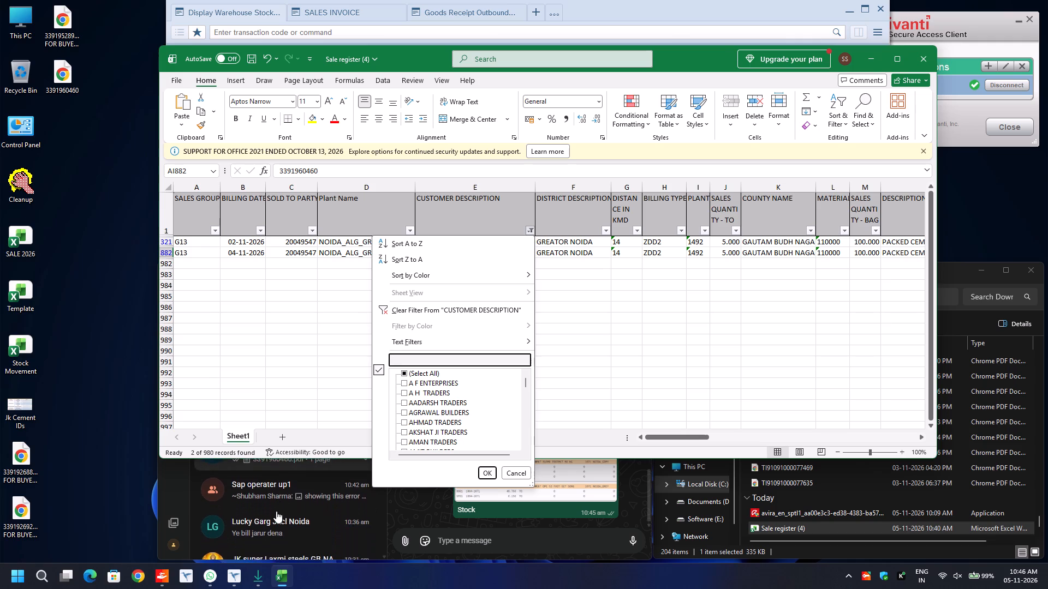
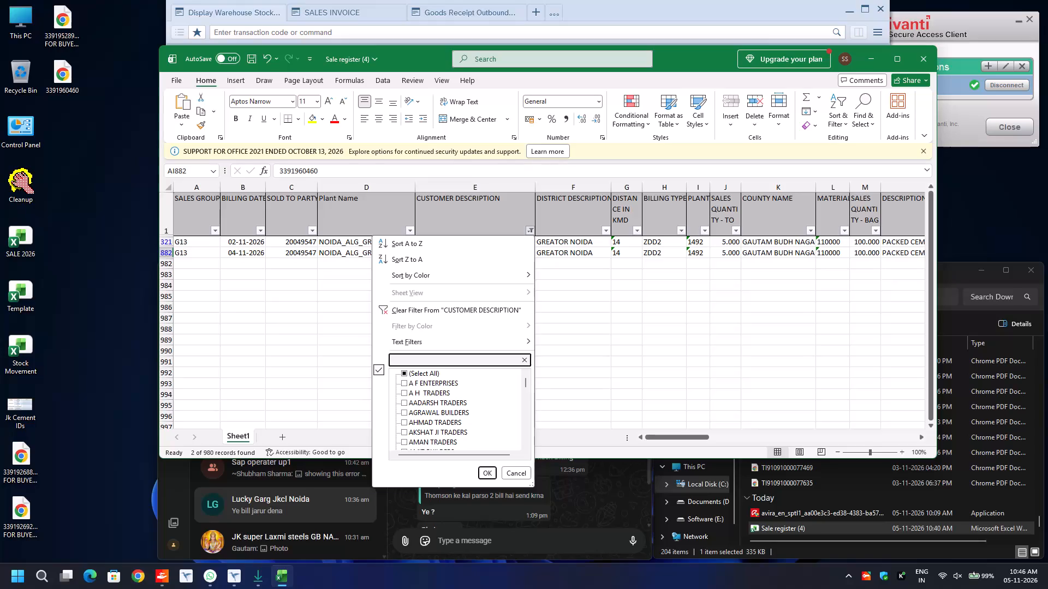
Search the CUSTOMER DESCRIPTION filter for "thom" to find the Thomson customer requested in the chat.
text(om)
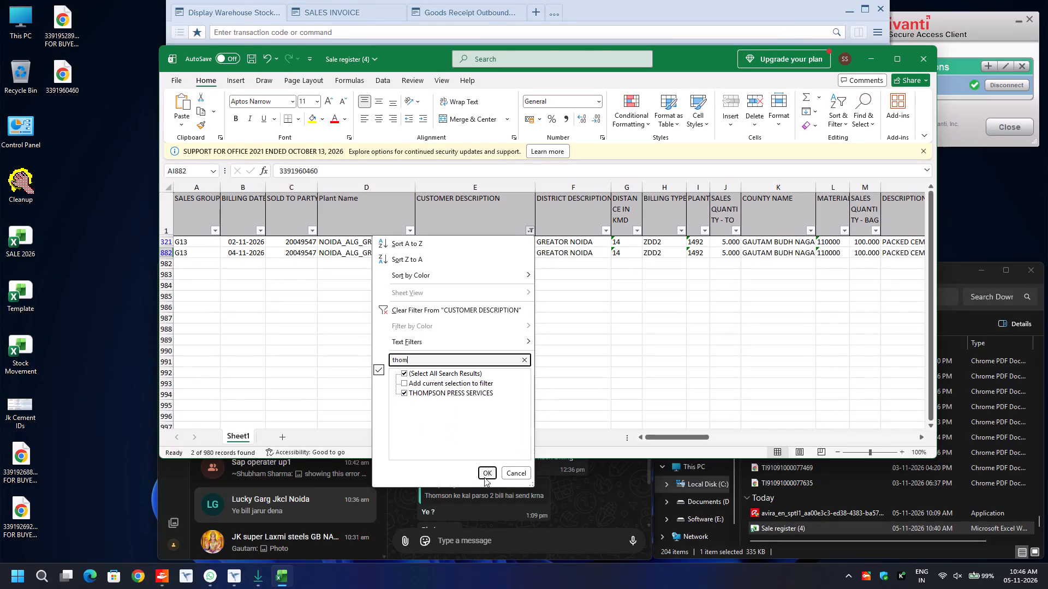
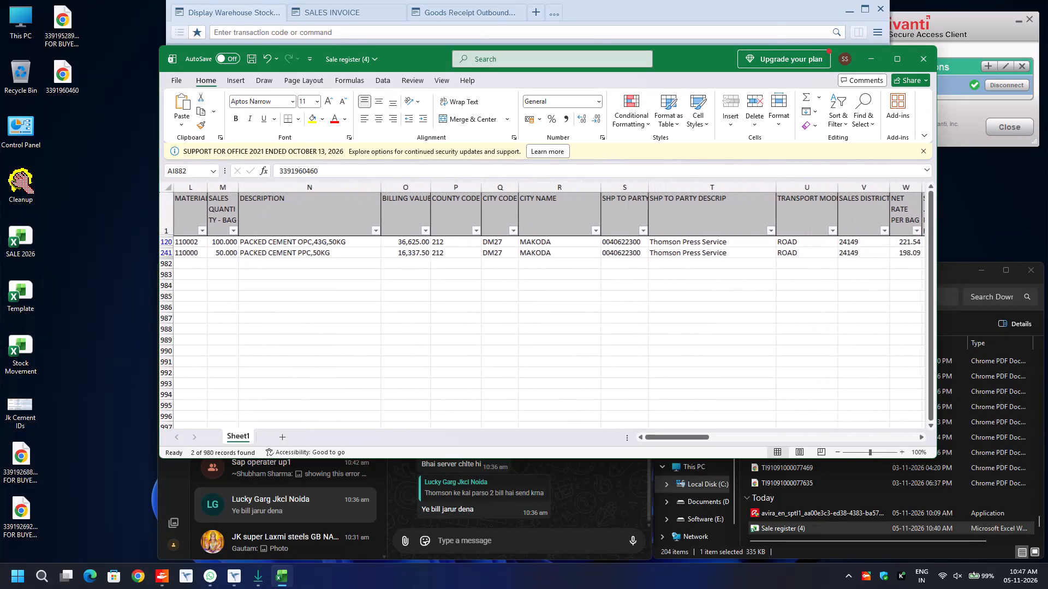
scroll(614, 369, left, 9)
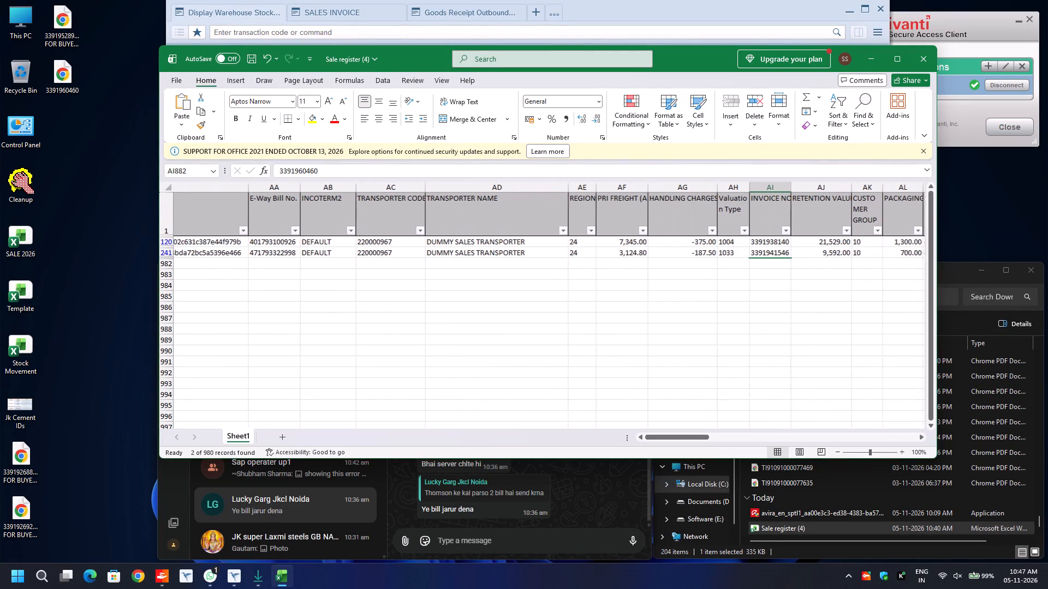
scroll(614, 369, left, 1)
click(701, 244)
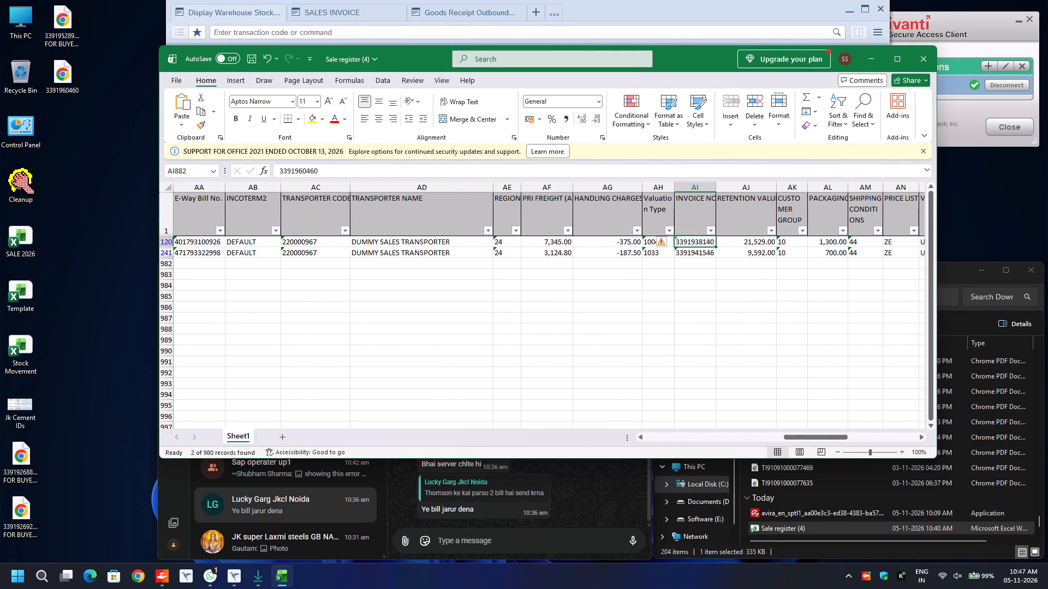
key(shift+Down)
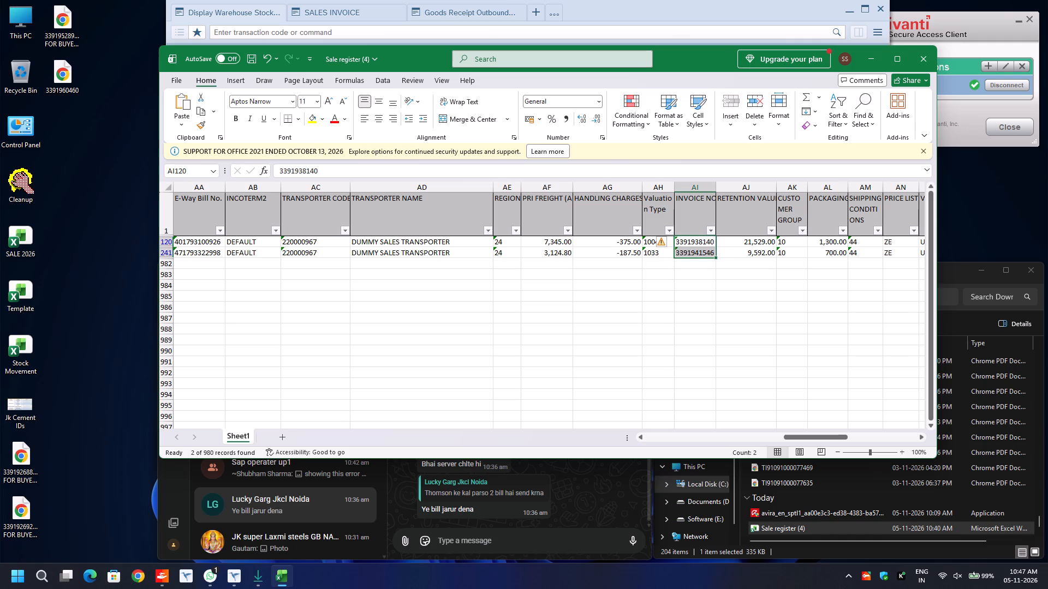
key(ctrl+c)
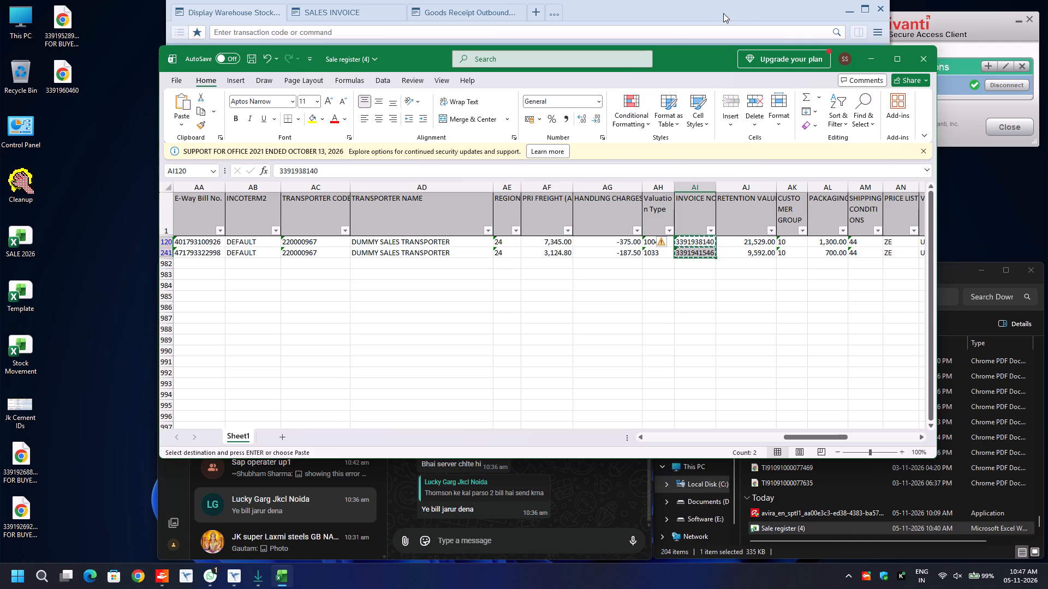
click(717, 13)
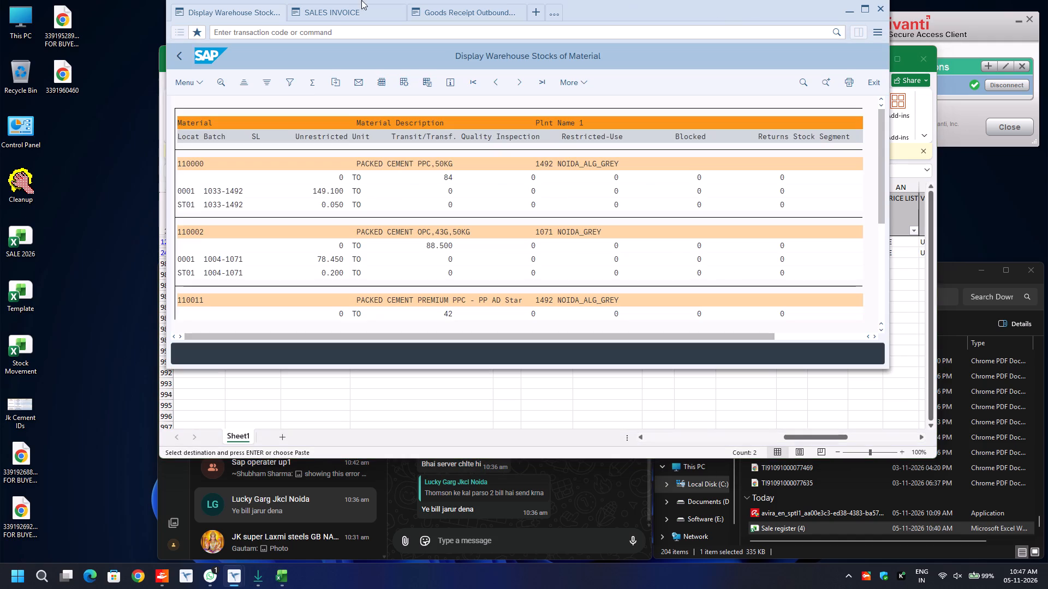
drag(340, 8, 308, 353)
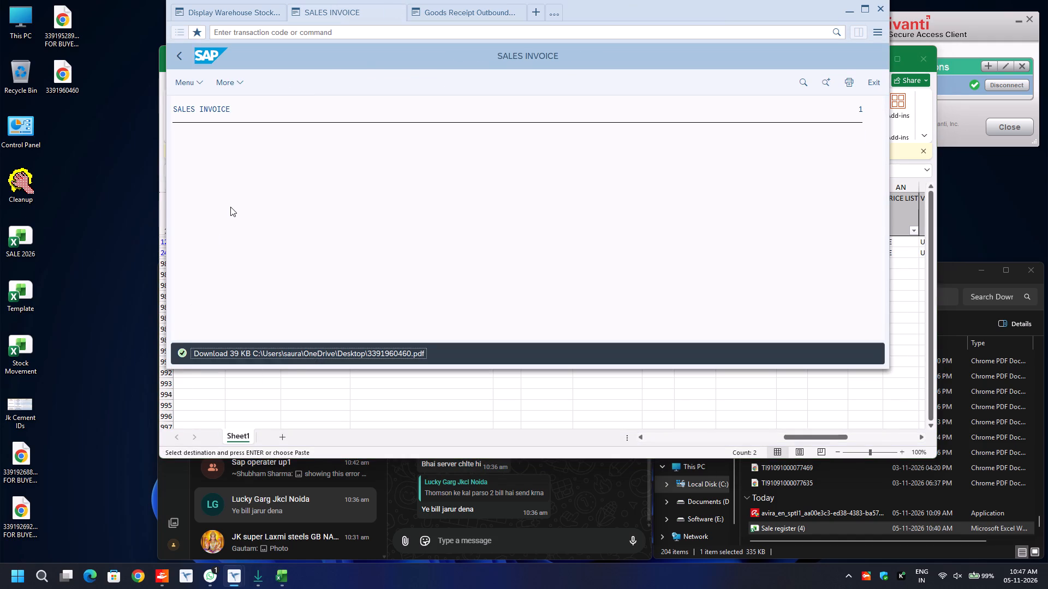
click(179, 53)
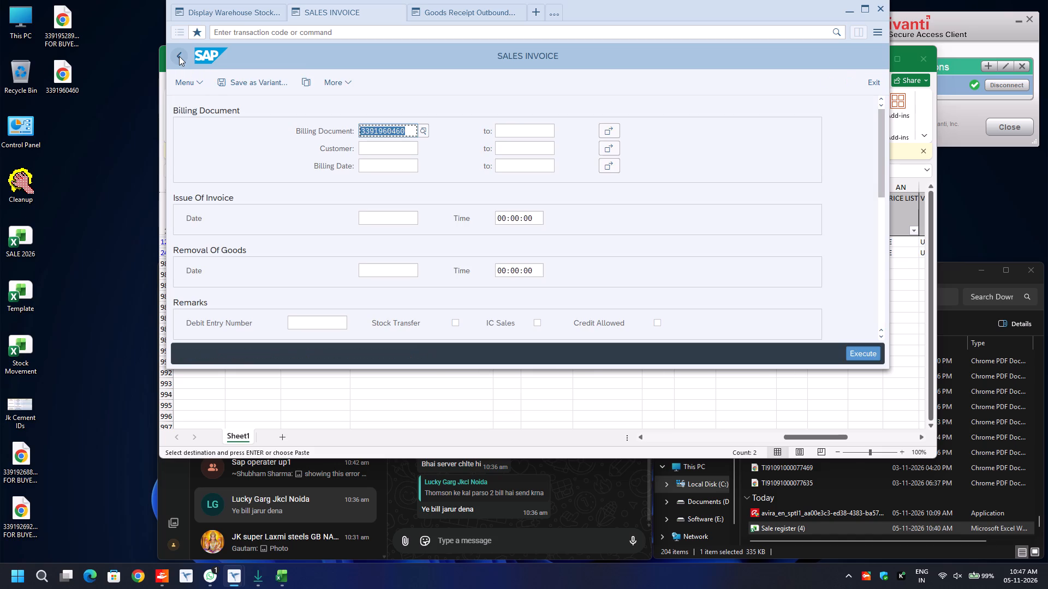
key(Tab)
key(Tab)
key(space)
key(ctrl+v)
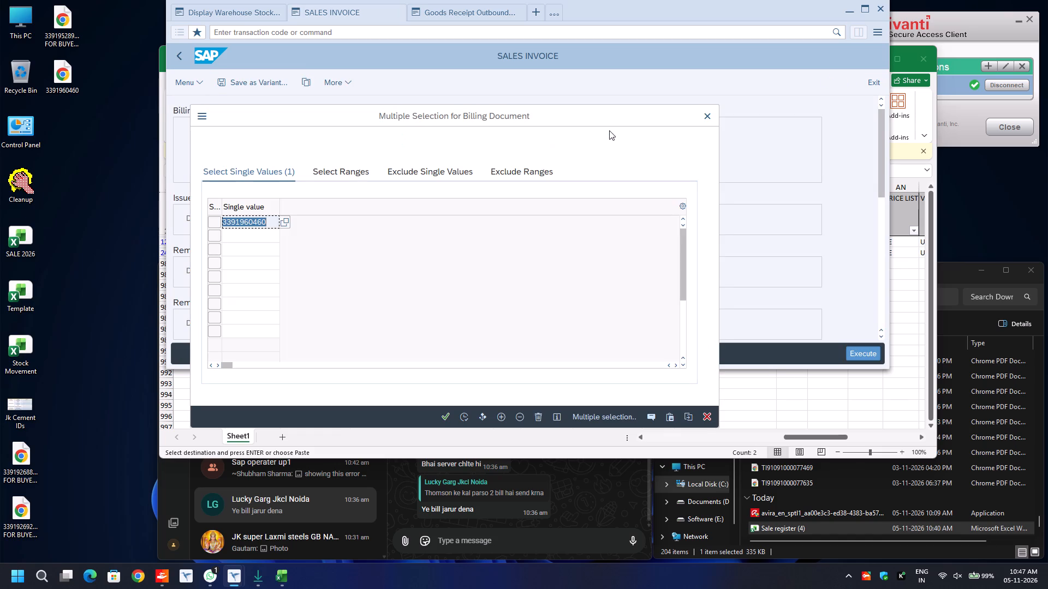
key(ctrl+v)
key(F8)
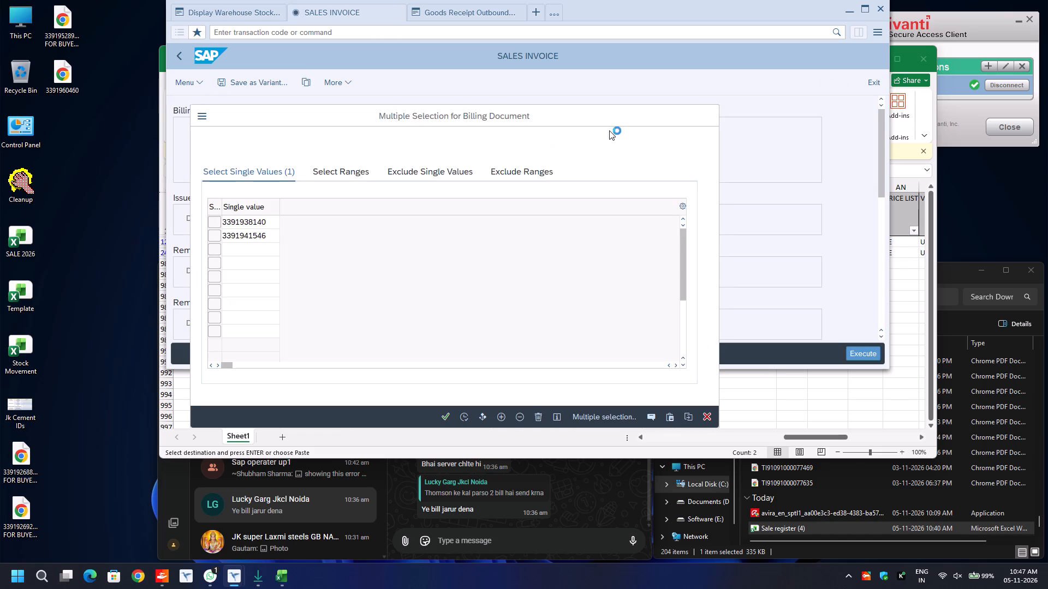
key(F8)
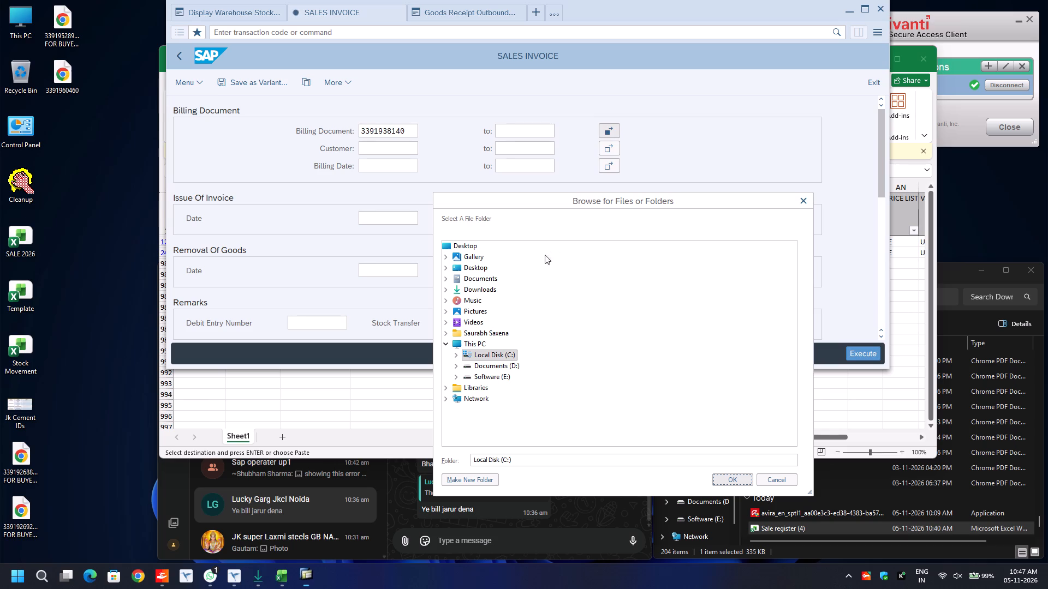
click(469, 265)
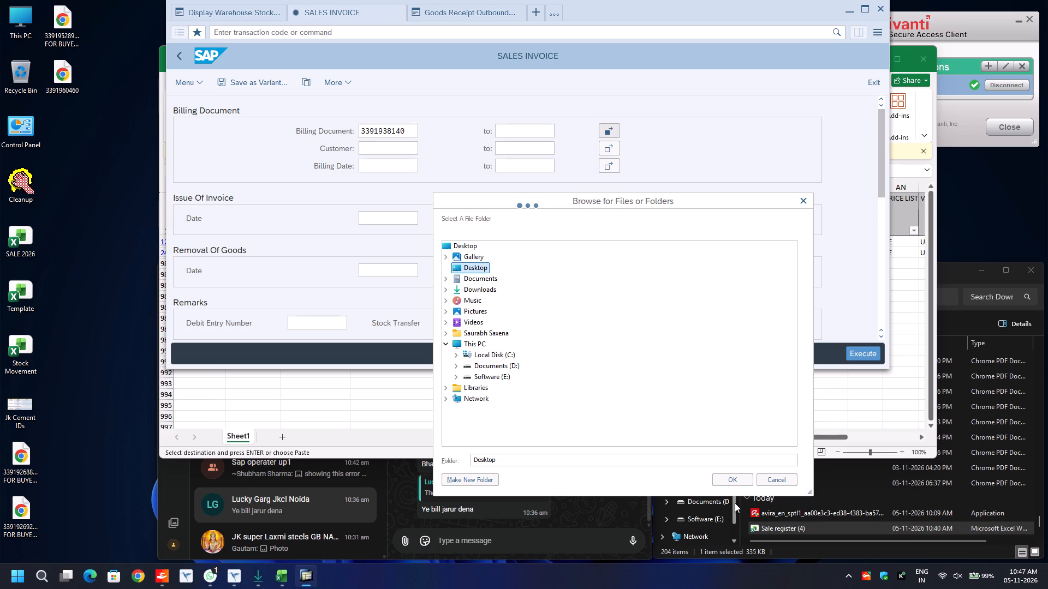
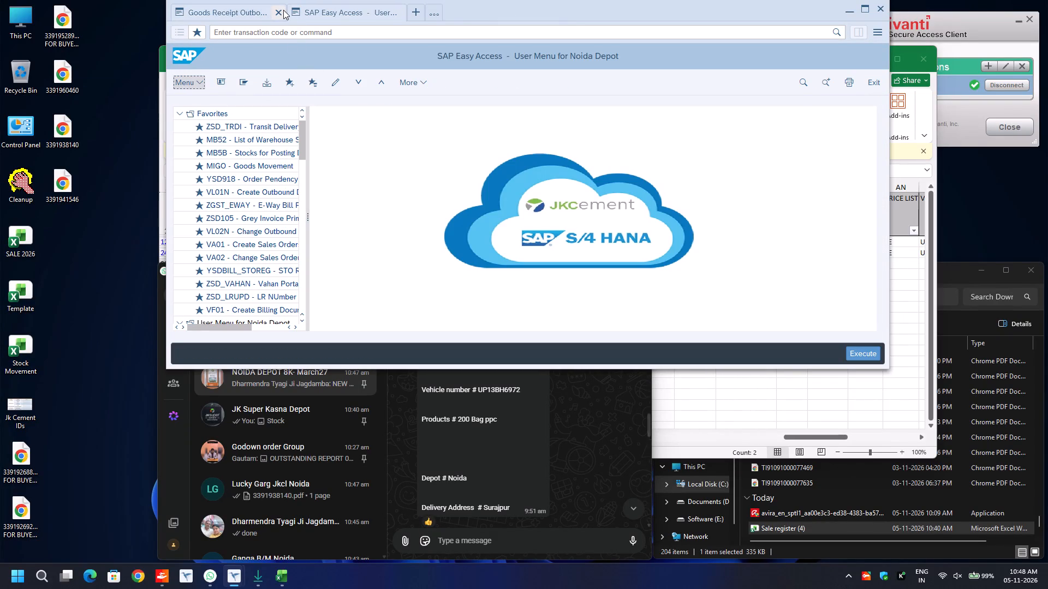
Close the Goods Receipt session and open the Order Pendency Report with document dates 03.11.2026 to 30.11.2026.
click(283, 10)
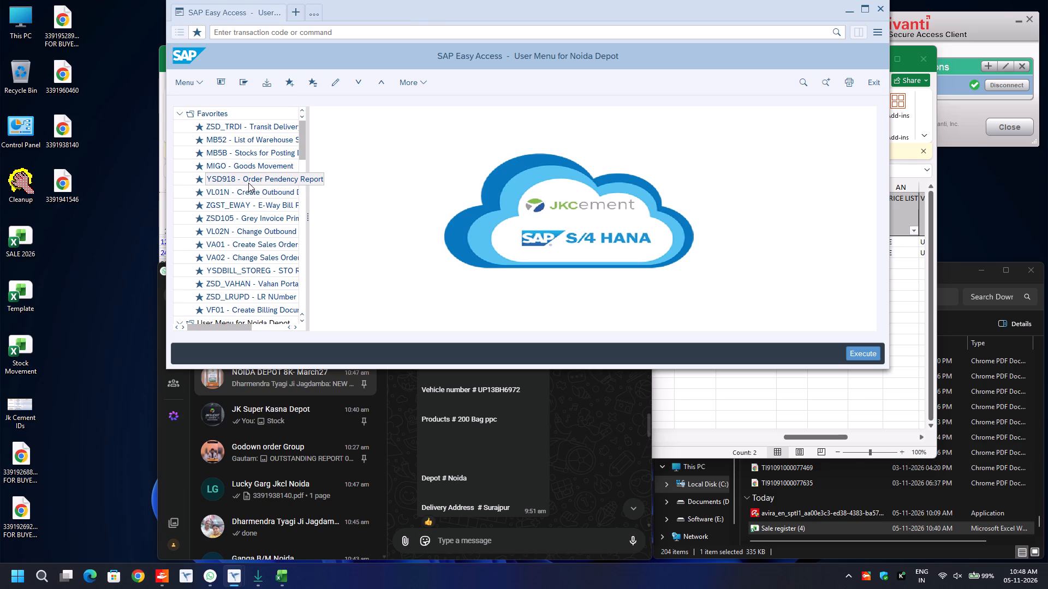
double_click(248, 183)
key(BackSpace)
key(Down)
key(Return)
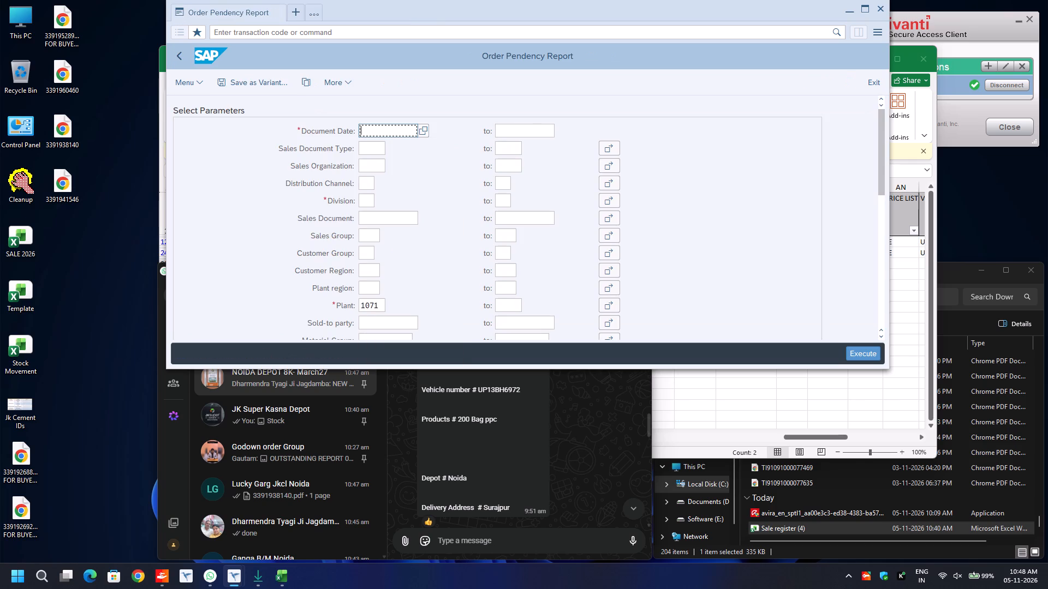
key(Tab)
key(BackSpace)
key(Down)
key(Return)
key(Return)
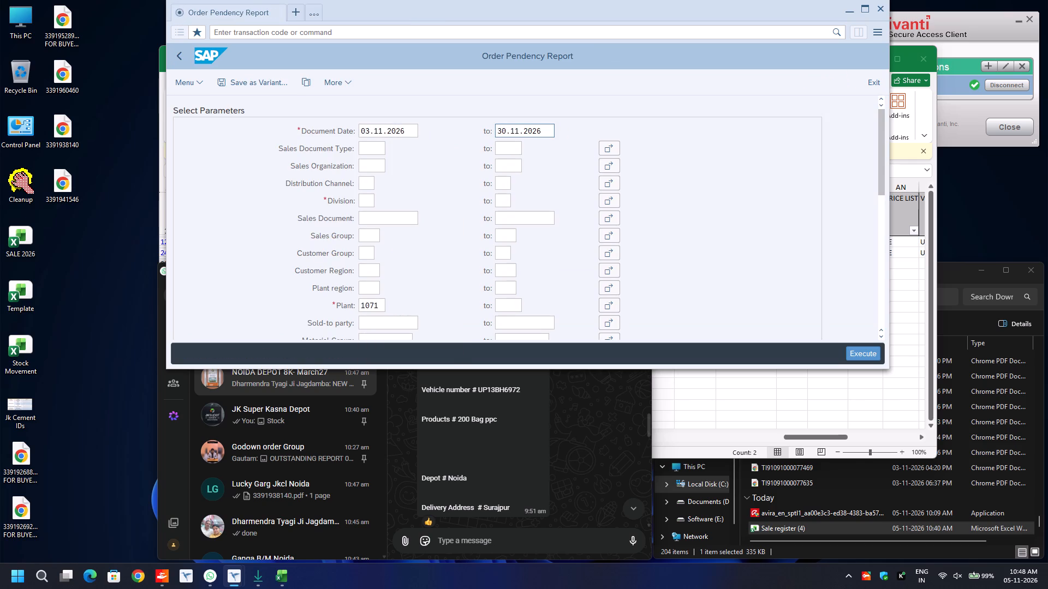
Set the report's division range to 00 through 99.
key(BackSpace)
key(Down)
key(Return)
key(Tab)
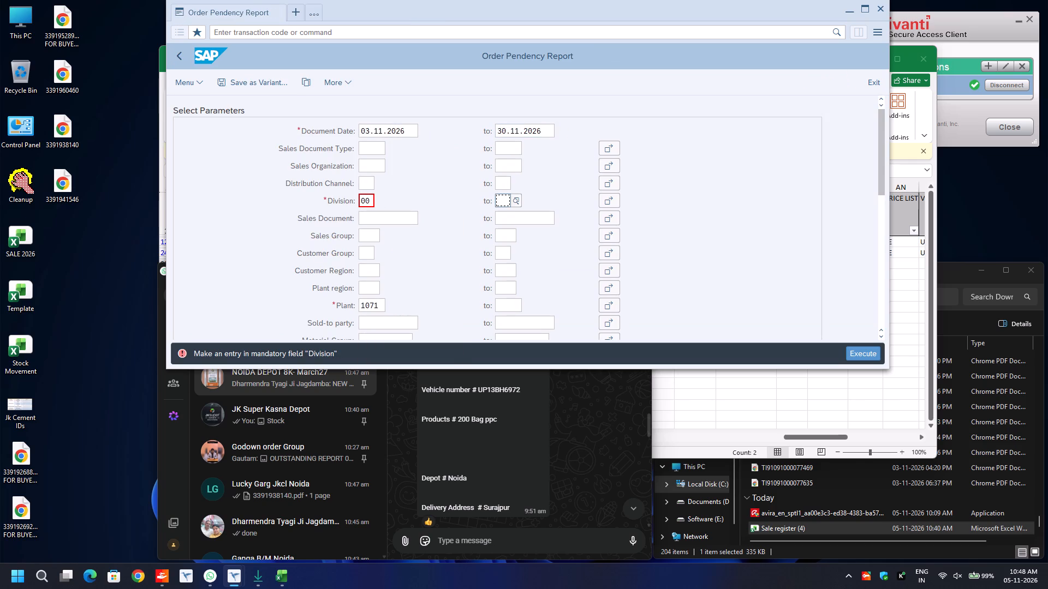
key(BackSpace)
key(Down)
key(Return)
key(Return)
Replace the report's plant selection with the wildcard *.
key(Down)
key(Down)
key(Down)
key(Down)
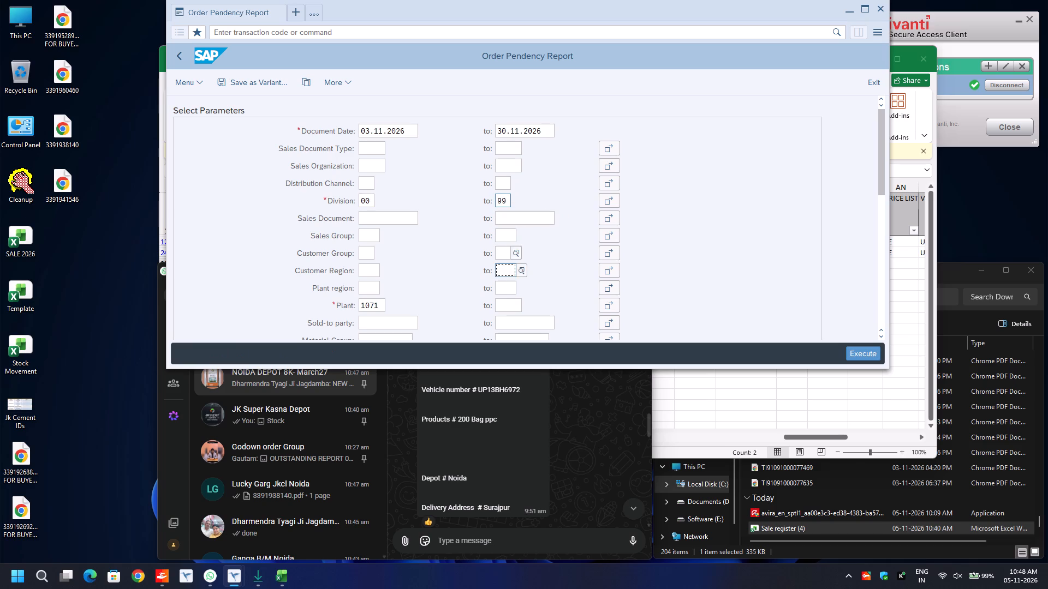
key(Down)
key(Tab)
key(Tab)
key(BackSpace)
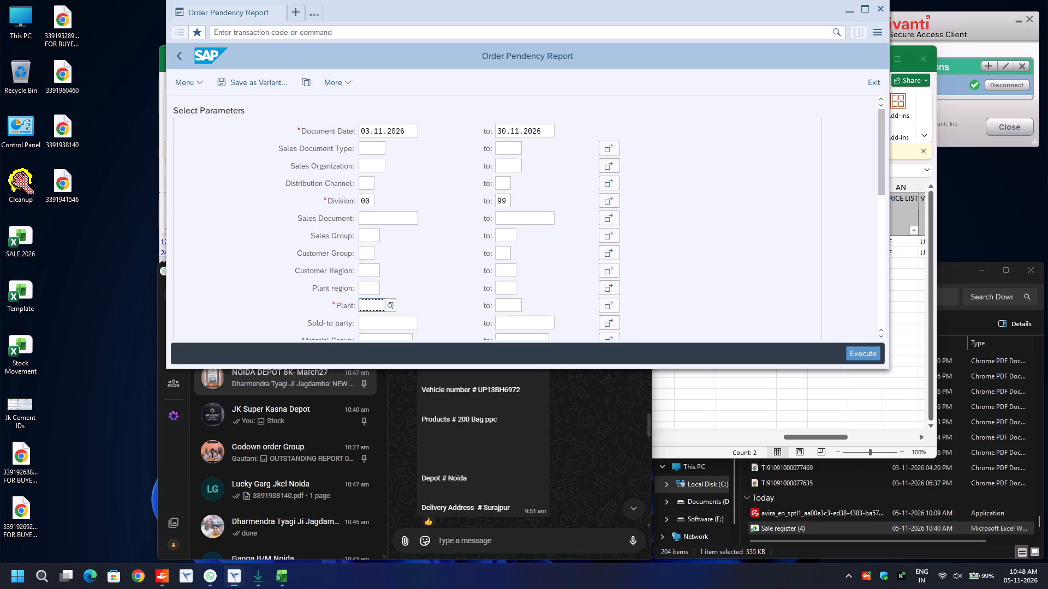
key(BackSpace)
key(Down)
key(Down)
key(Return)
Select Schedule Open Orders as the order category and run the Order Pendency Report.
scroll(248, 183, down, 9)
click(362, 254)
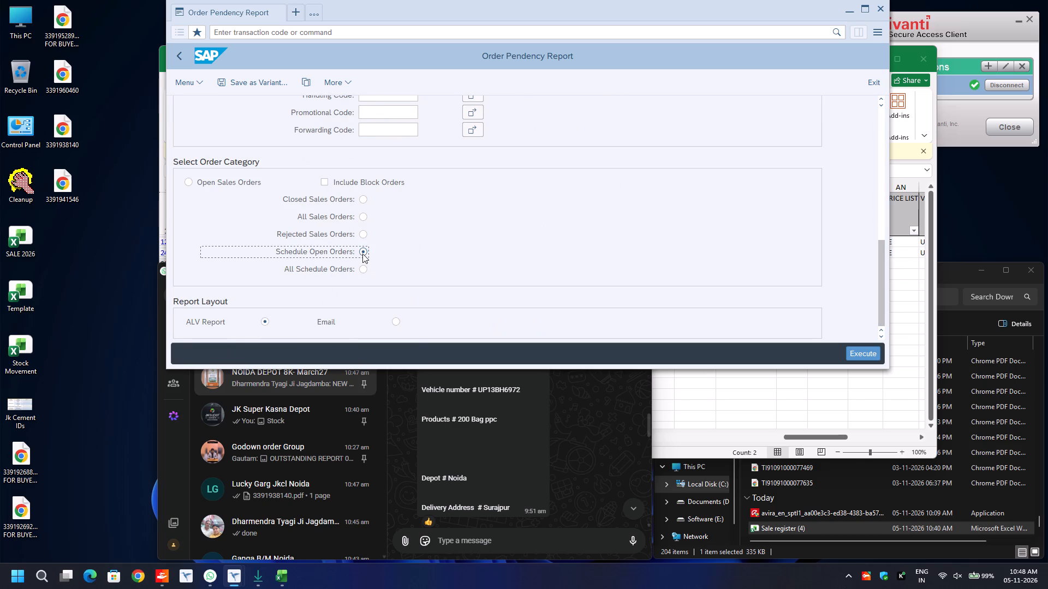
key(F8)
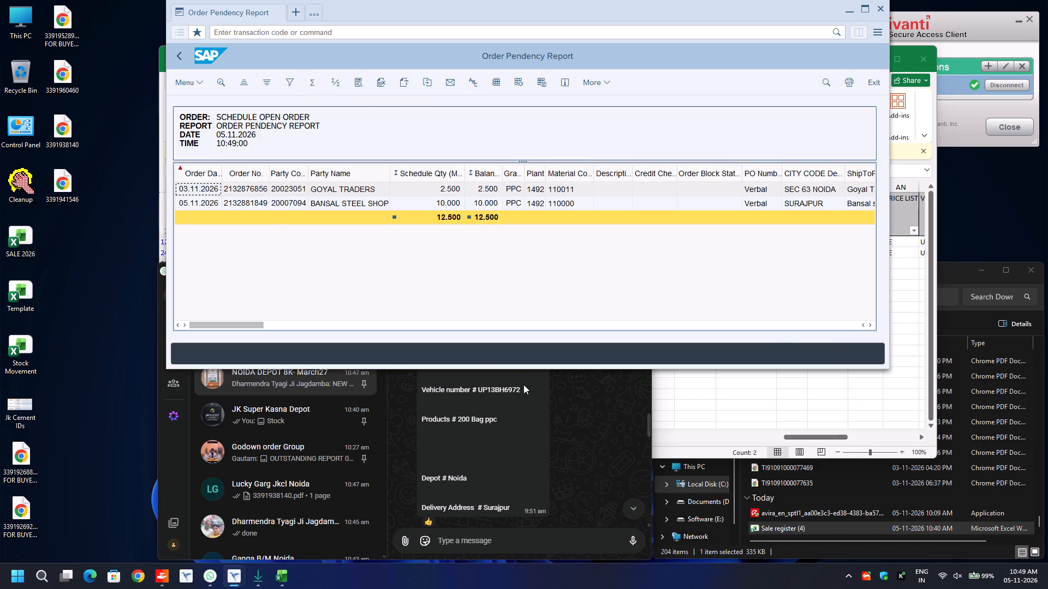
click(235, 201)
key(ctrl+y)
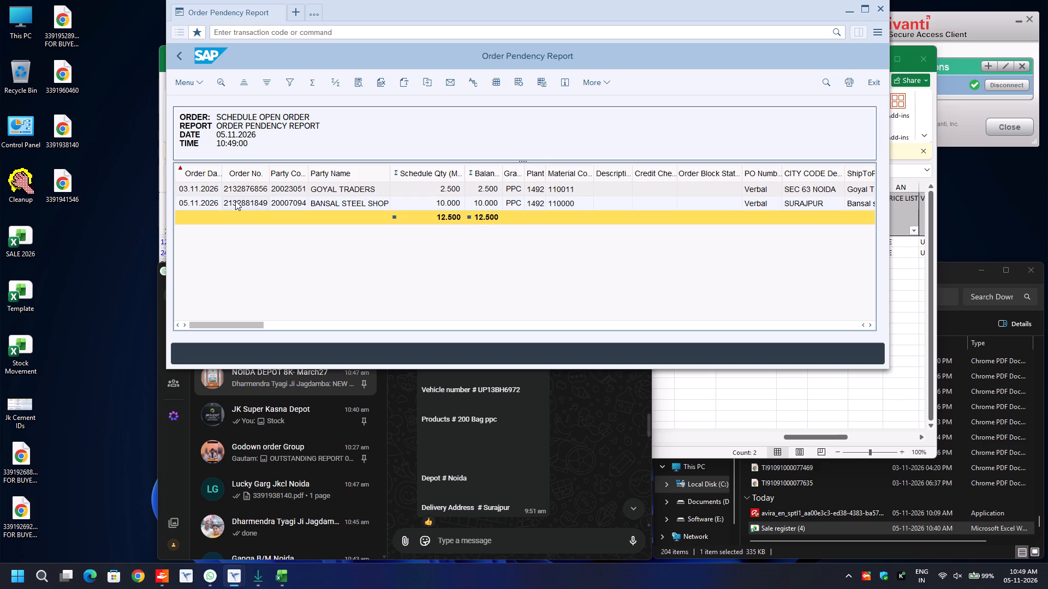
key(ctrl+c)
key(ctrl+n)
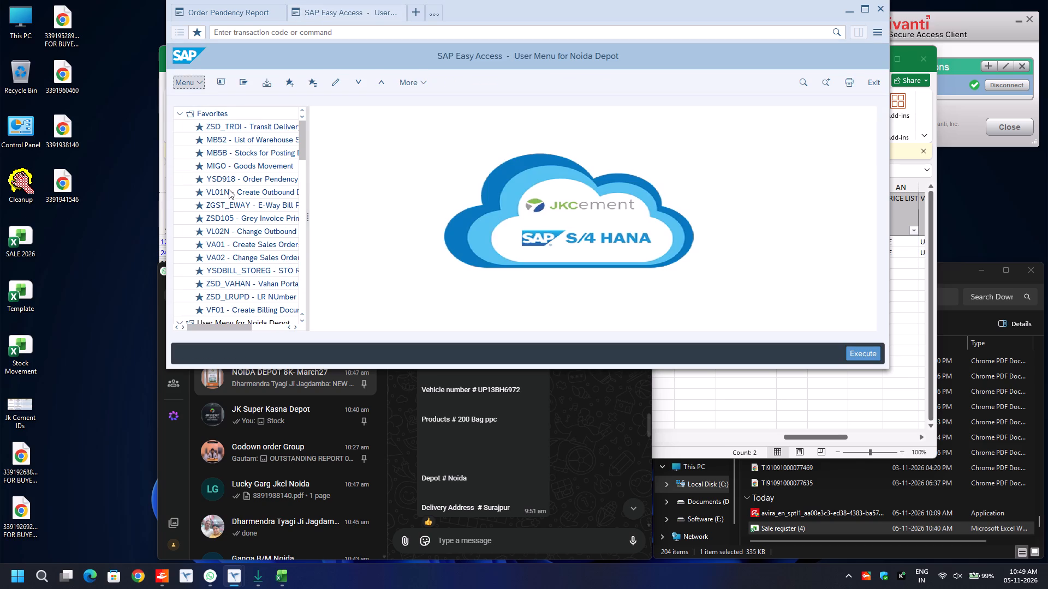
double_click(229, 189)
key(ctrl+v)
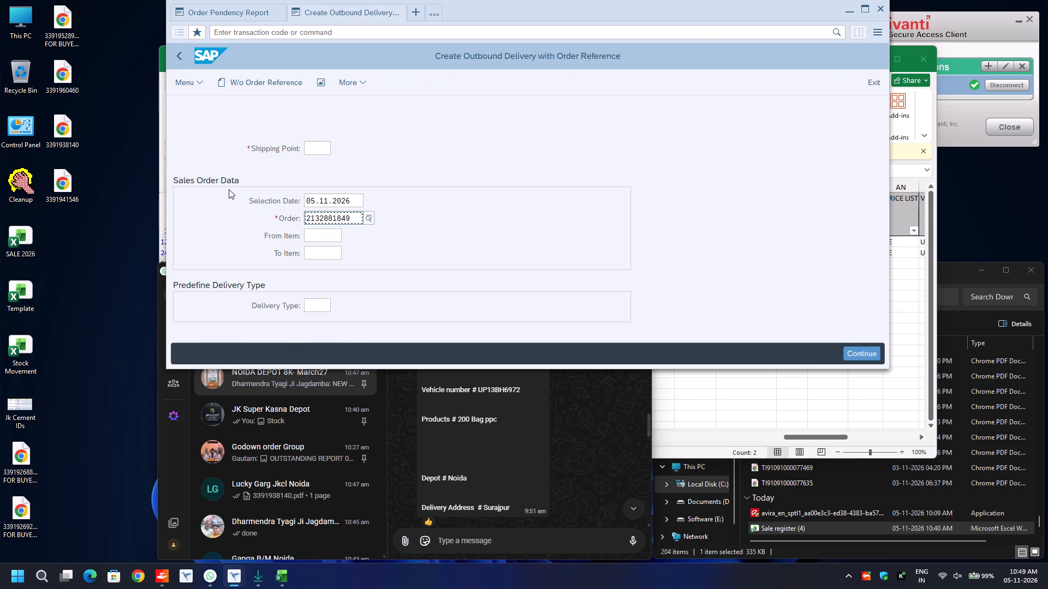
key(Up)
key(Up)
text(1492)
key(Return)
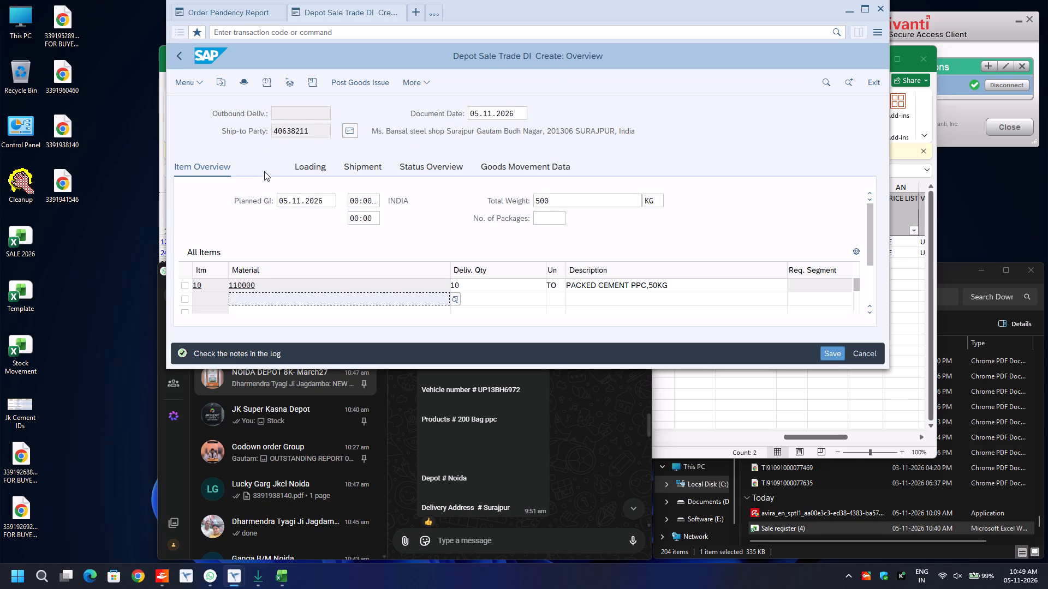
Enter picked quantity 10 and batch 1033-1492 for the delivery's PPC cement item.
click(263, 166)
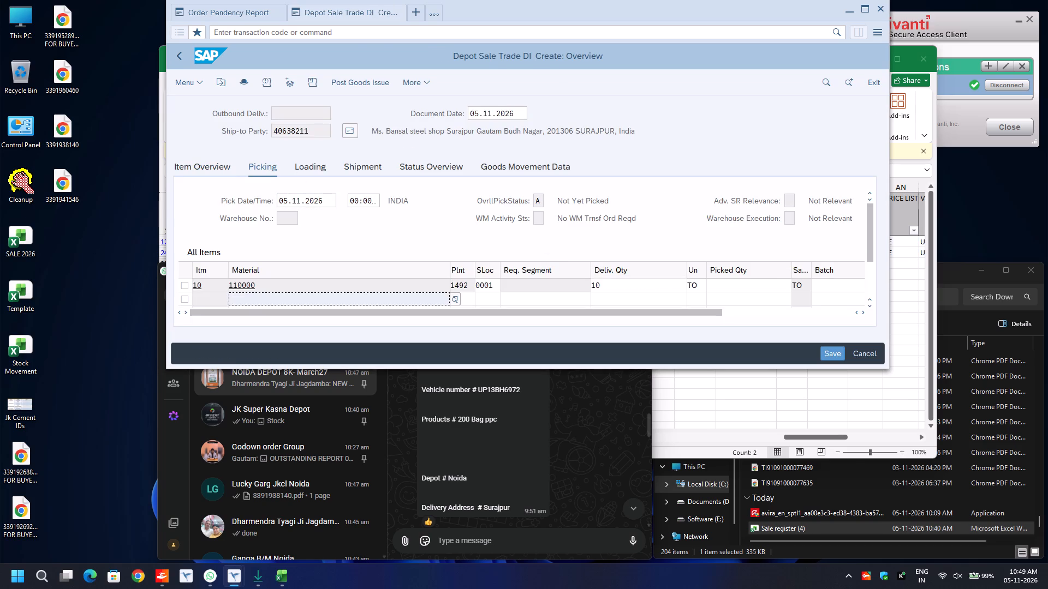
click(722, 286)
text(10)
key(Tab)
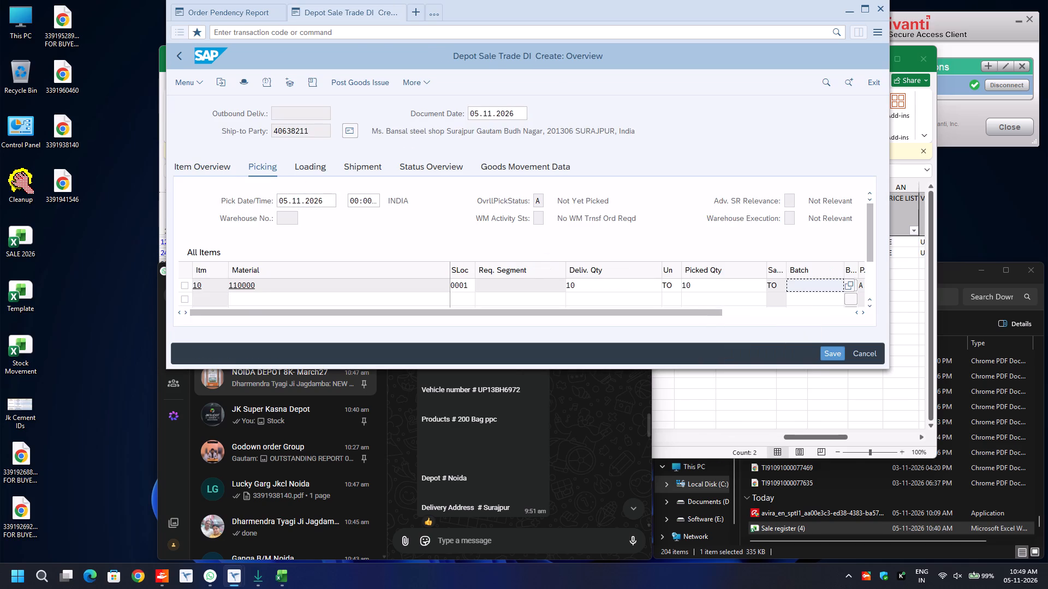
text(1033)
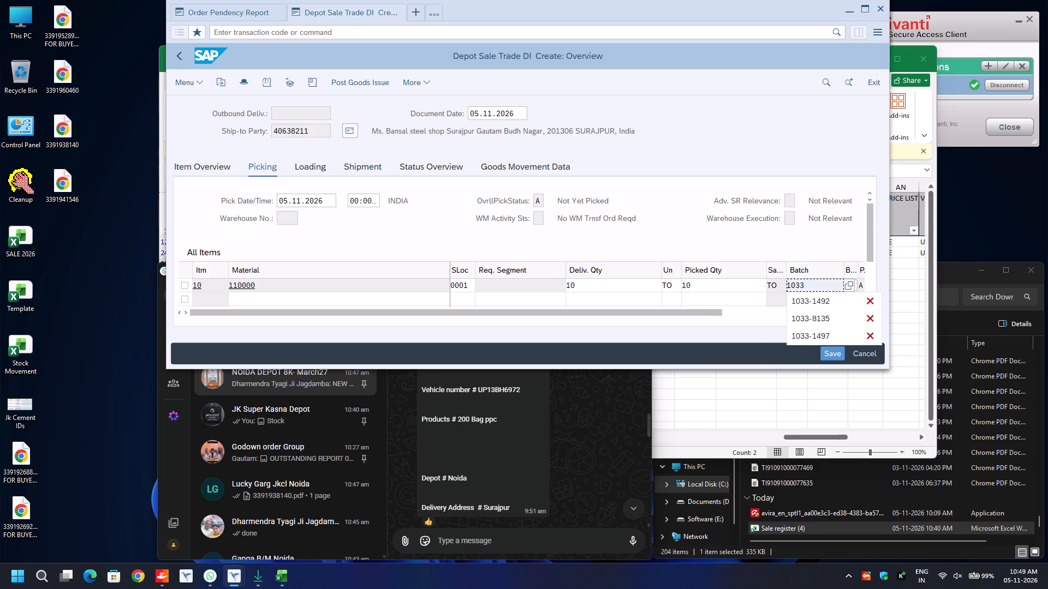
key(Down)
key(Return)
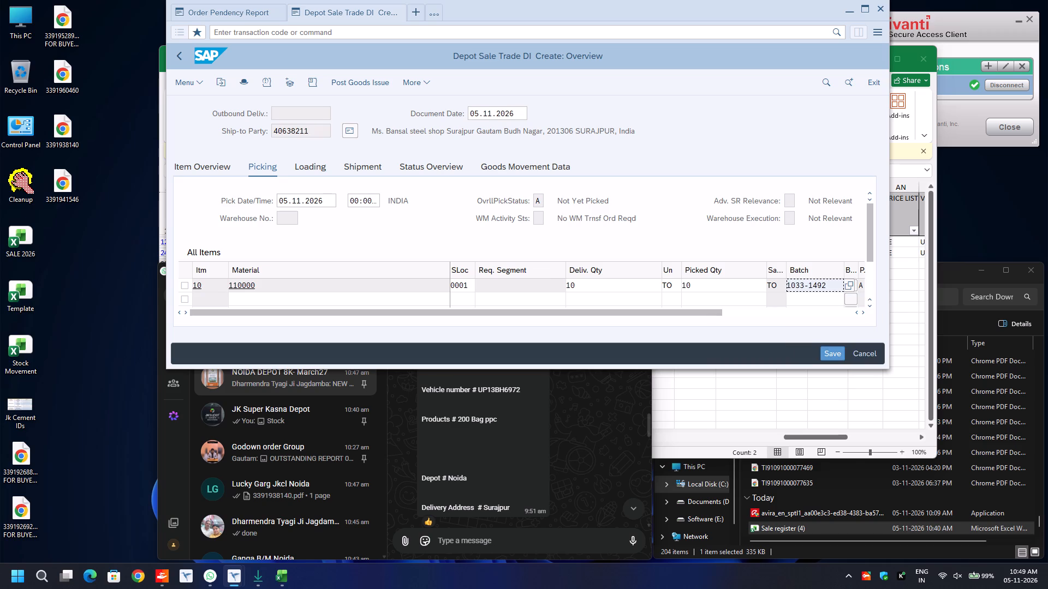
In the delivery header's additional data, set the transport mode to ROAD and fill Road Transporter1 with the previously used code.
key(F8)
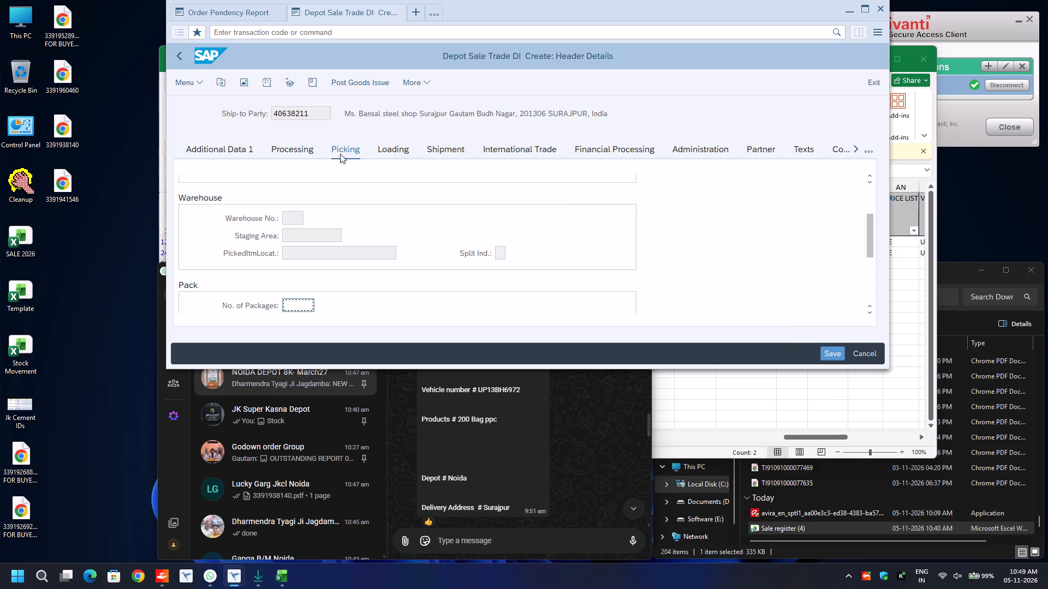
click(230, 150)
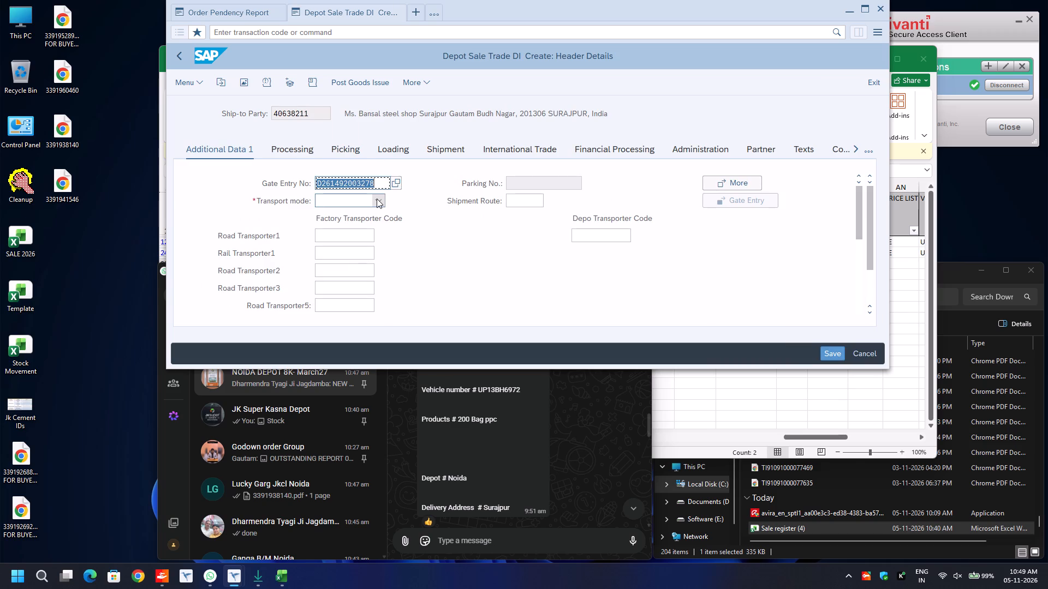
click(377, 199)
click(355, 254)
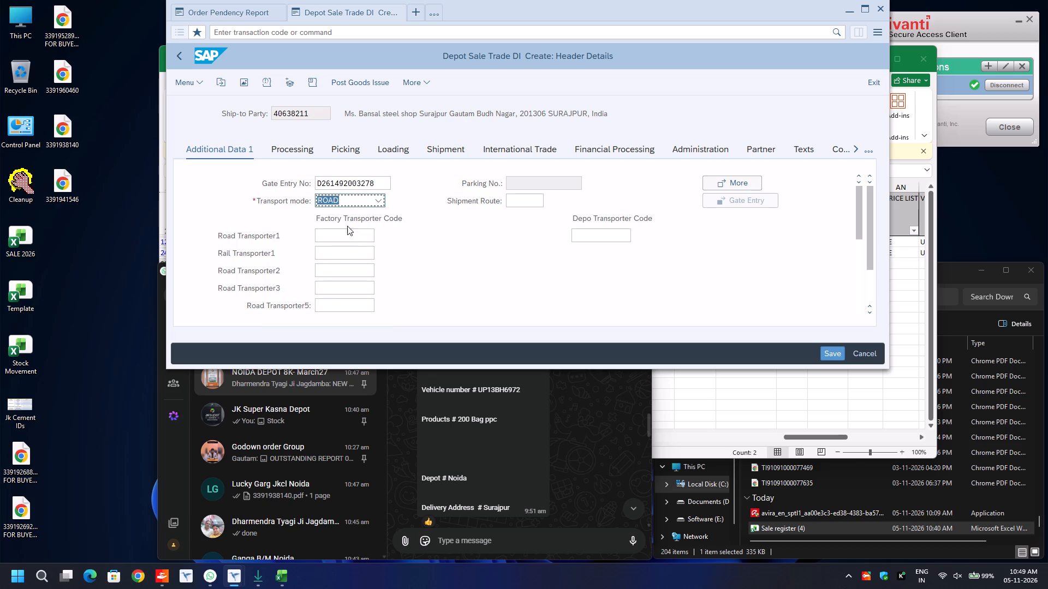
click(342, 233)
key(BackSpace)
key(Down)
key(Return)
key(Return)
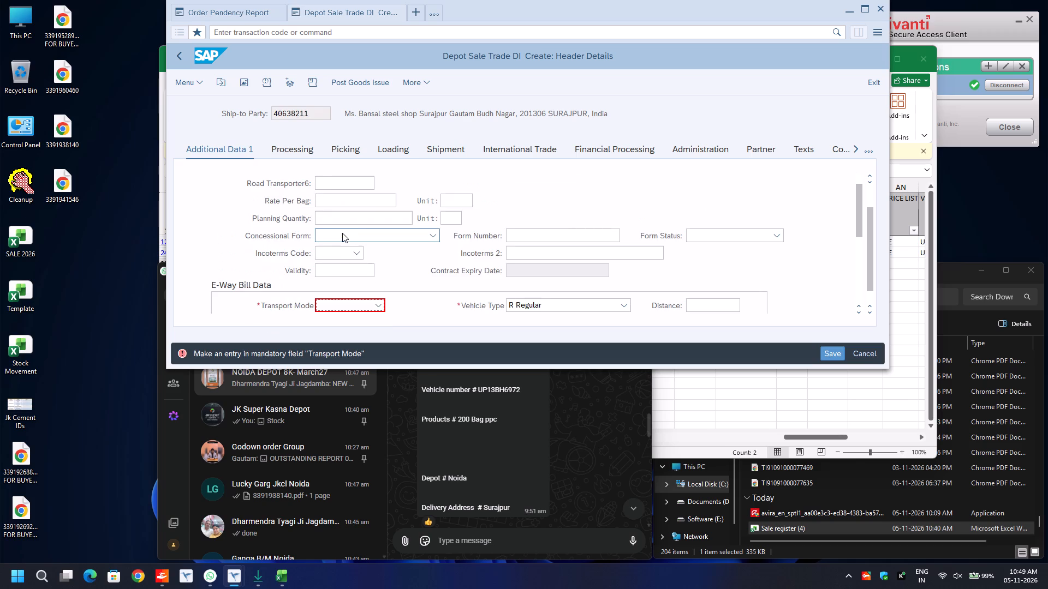
Fill the E-Way Bill data with transport mode Road and distance 30.
text(ro)
key(Tab)
key(Tab)
key(BackSpace)
key(Down)
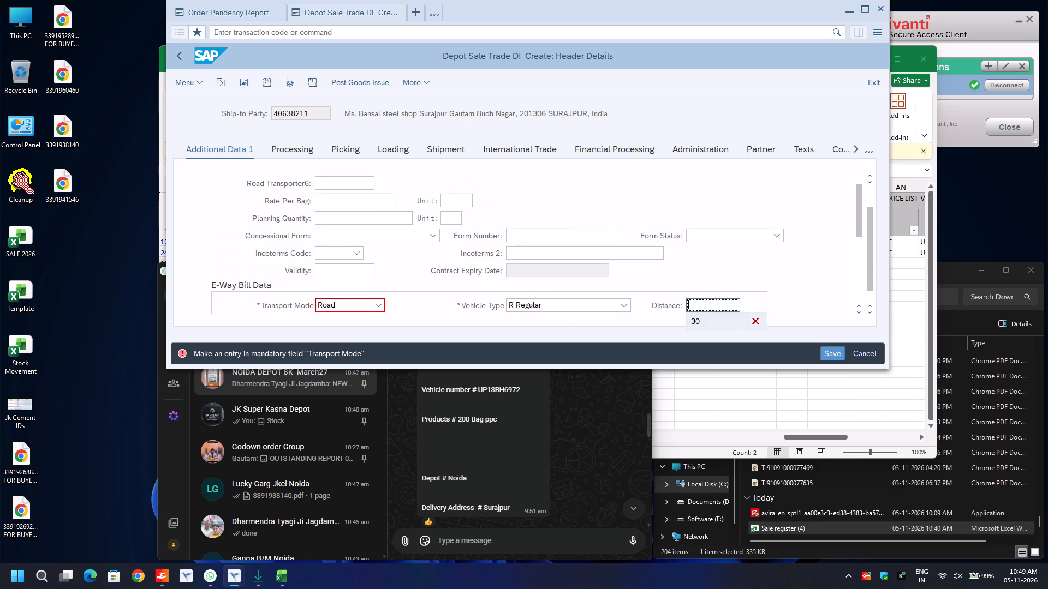
key(Return)
key(Down)
key(Down)
key(BackSpace)
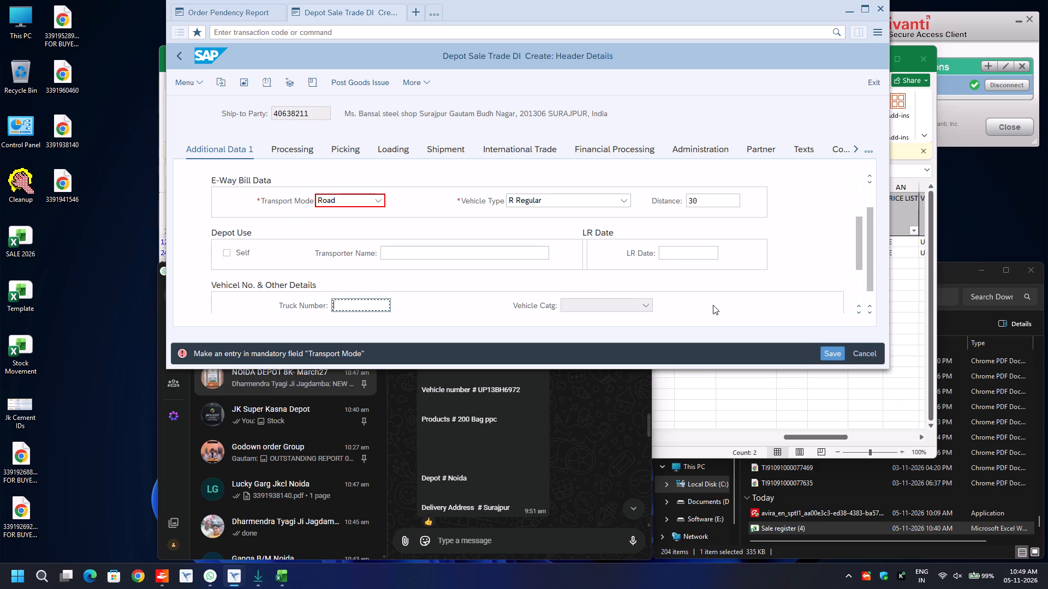
key(Down)
key(Down)
key(Return)
key(Tab)
key(Tab)
key(BackSpace)
key(Down)
key(Return)
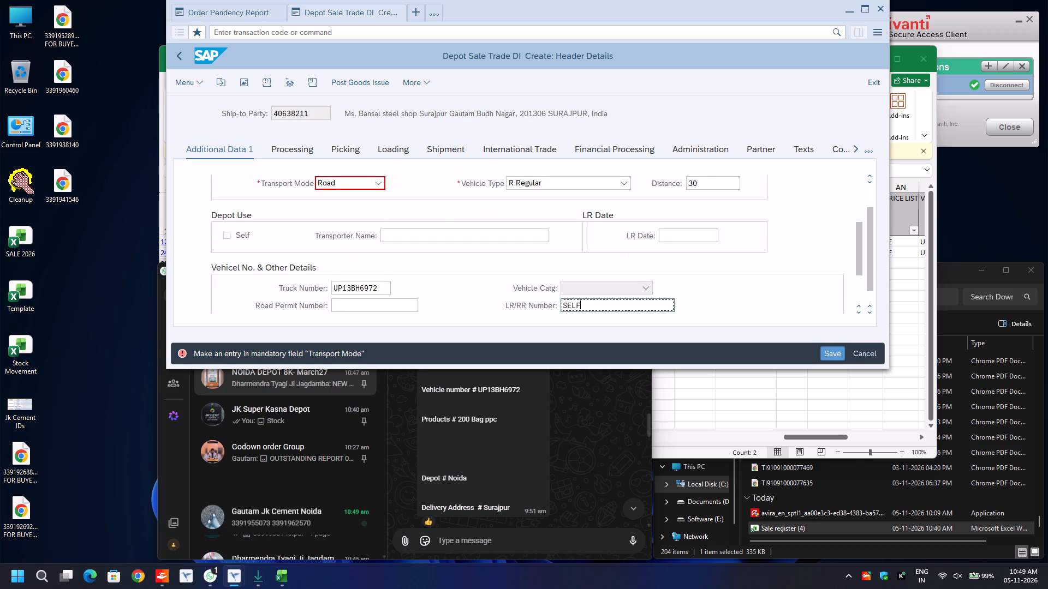
Set the shipment route to ROUTE and post goods issue for the delivery.
click(445, 147)
click(277, 299)
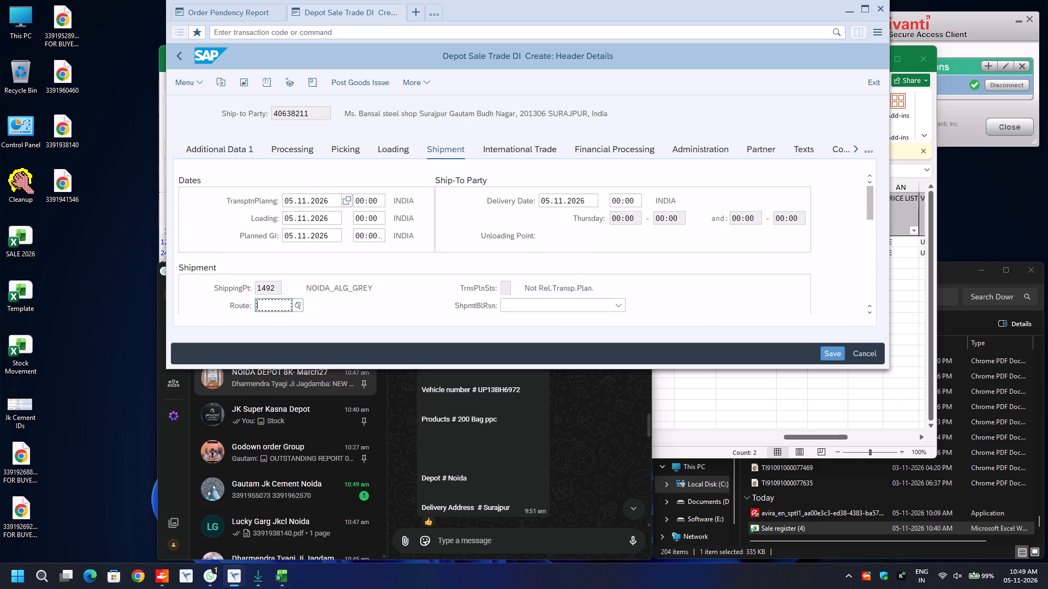
key(BackSpace)
key(Down)
key(Return)
drag(363, 77, 360, 82)
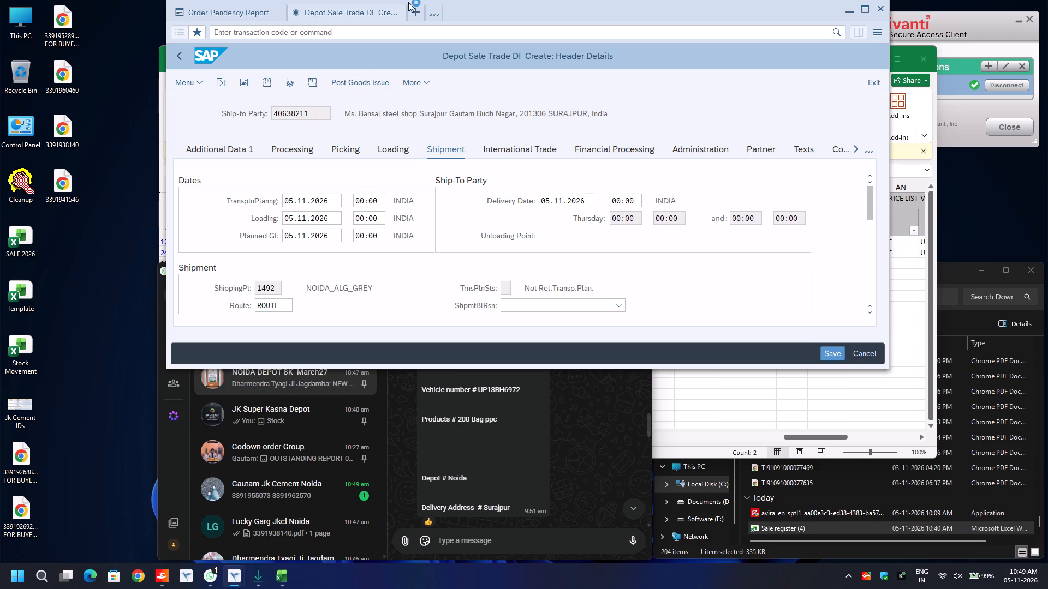
Open the ZSD105 grey invoice transaction in a new SAP session.
click(415, 12)
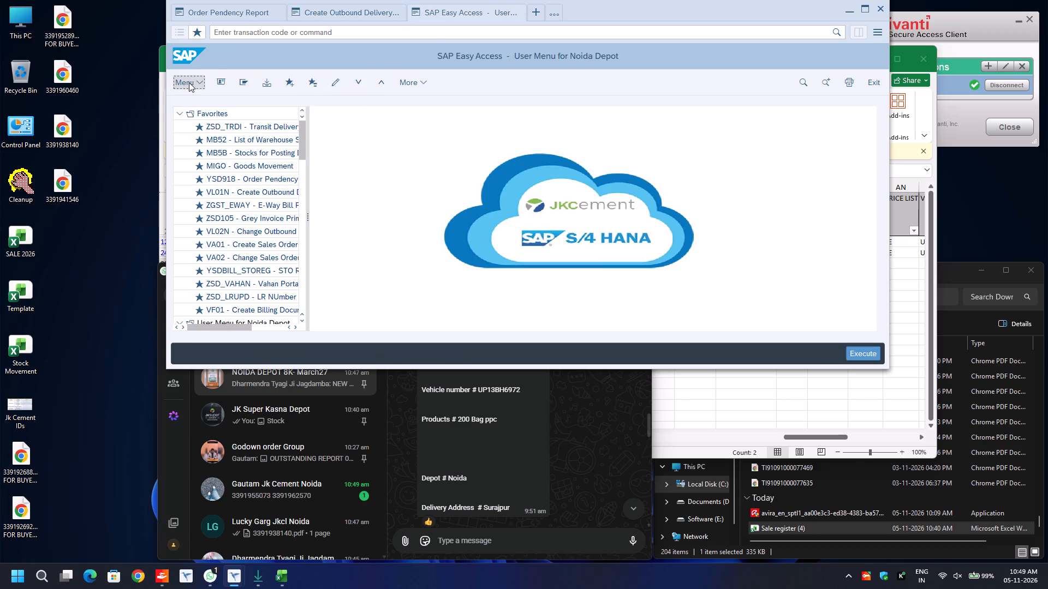
double_click(246, 219)
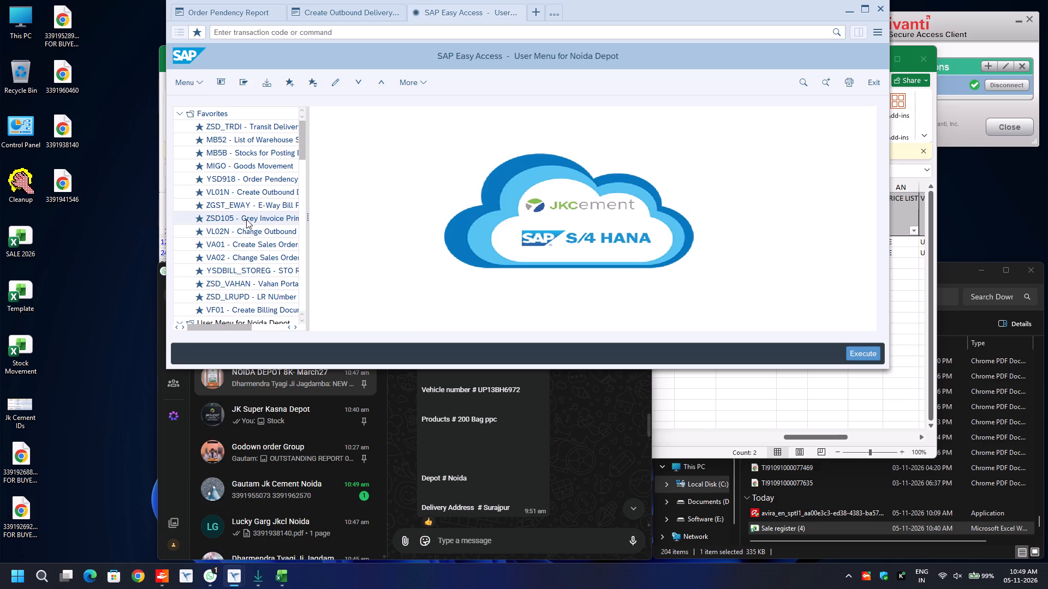
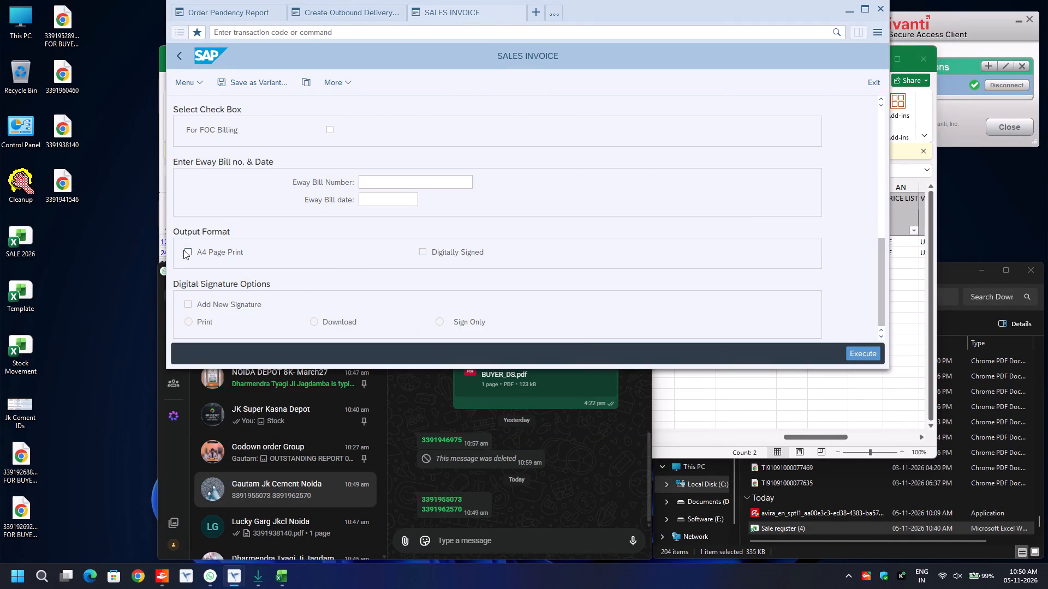
Set the sales invoice output to A4 Page Print and the invoice type to PDF.
click(183, 250)
scroll(183, 250, up, 10)
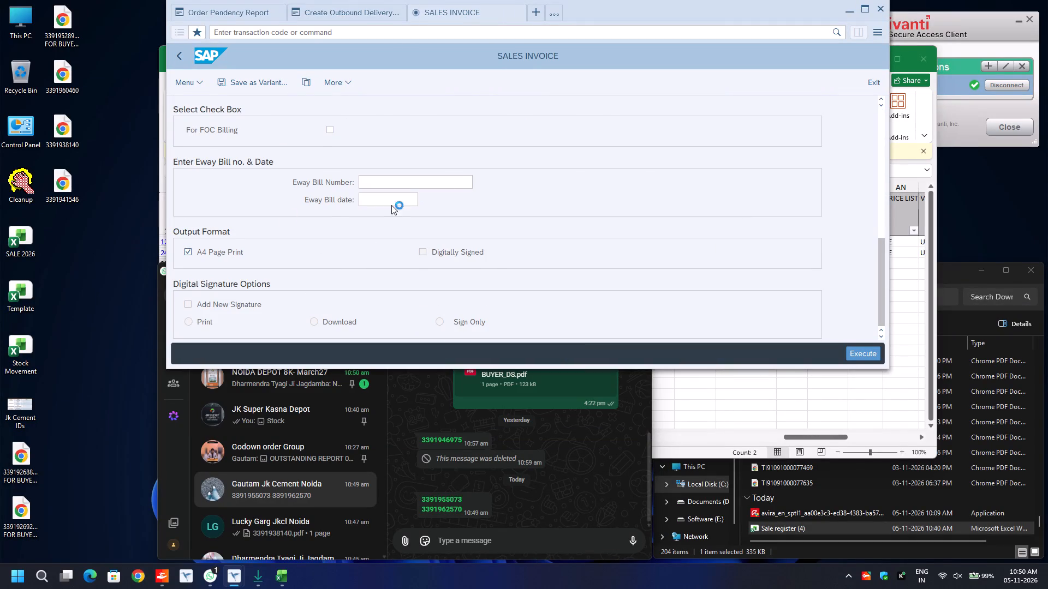
click(524, 140)
scroll(524, 140, up, 3)
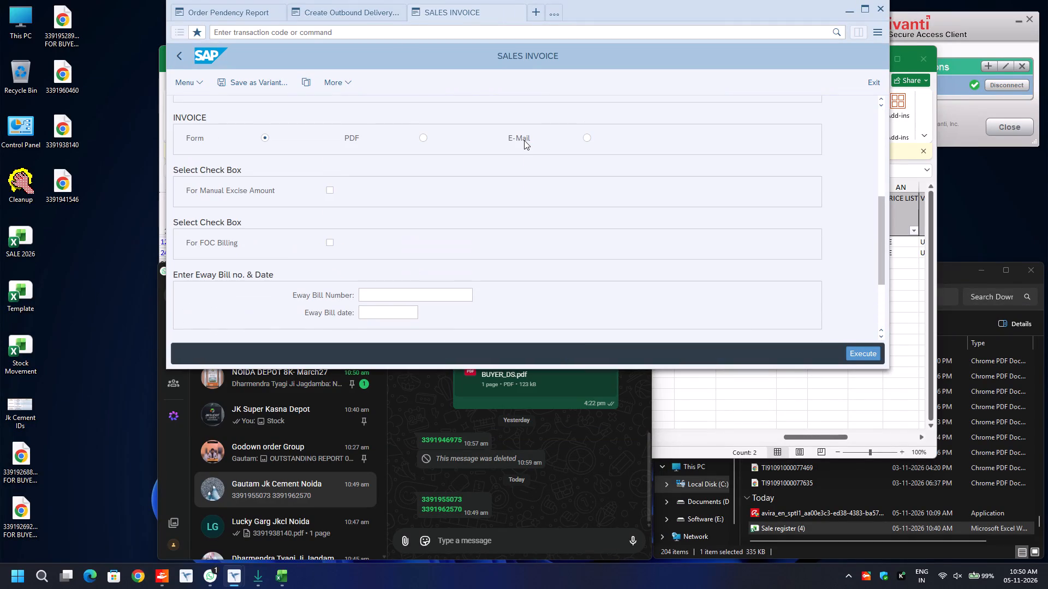
scroll(524, 140, up, 1)
click(421, 139)
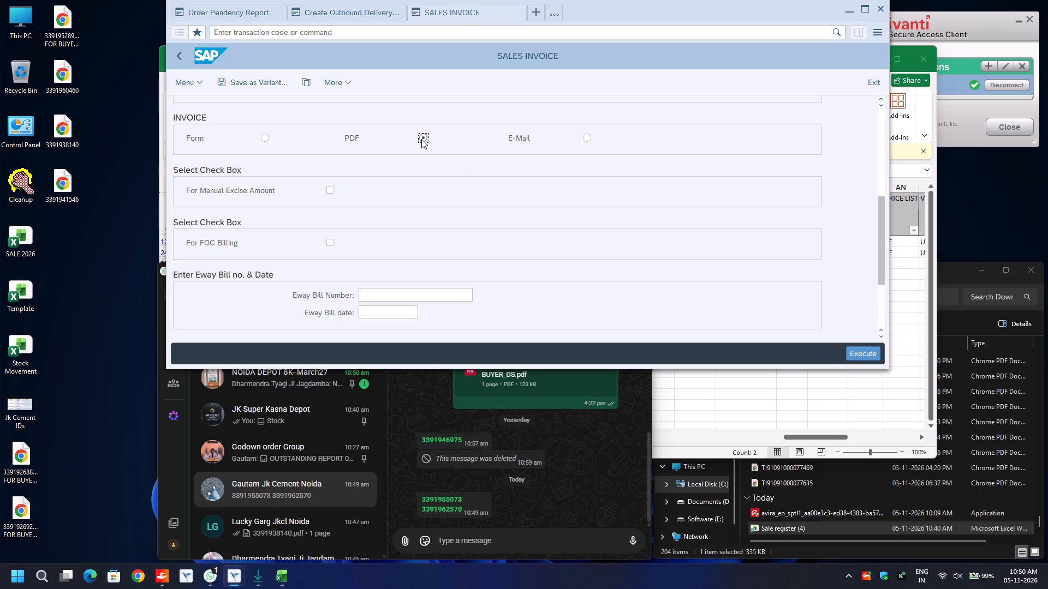
Execute the sales invoice and choose the Desktop folder as the PDF save location.
key(F8)
click(462, 268)
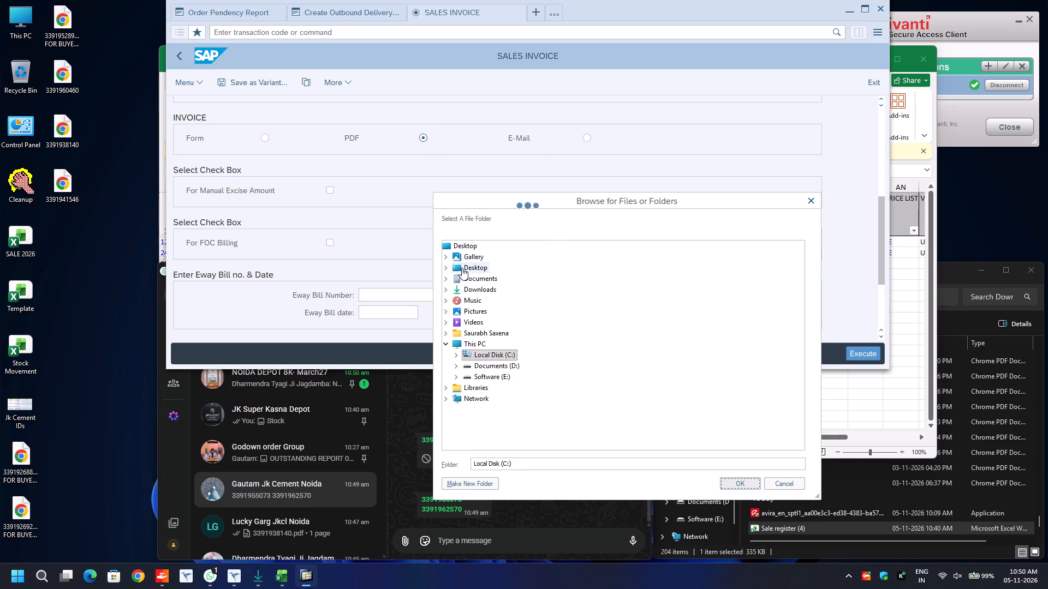
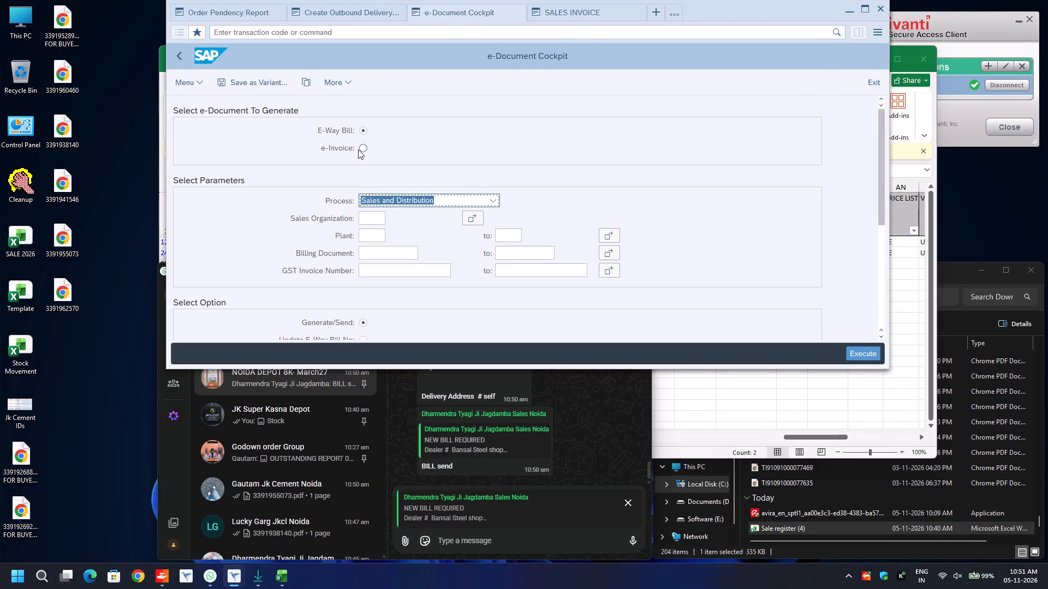
Select e-Invoice generation with the Sales and Distribution process and sales organization 1000.
click(358, 149)
click(370, 201)
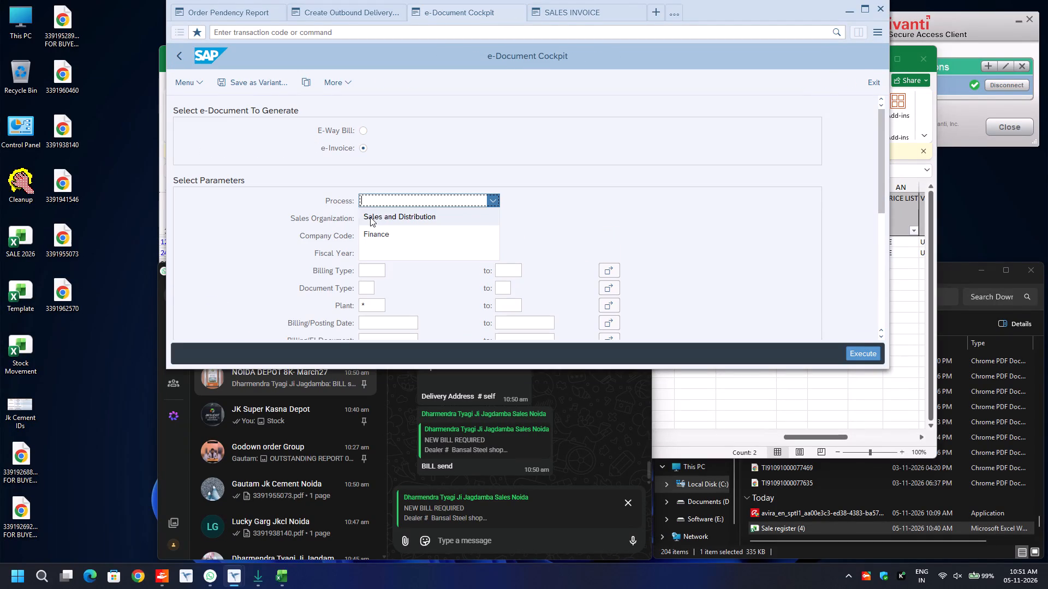
click(370, 217)
click(370, 217)
key(BackSpace)
key(Down)
key(Return)
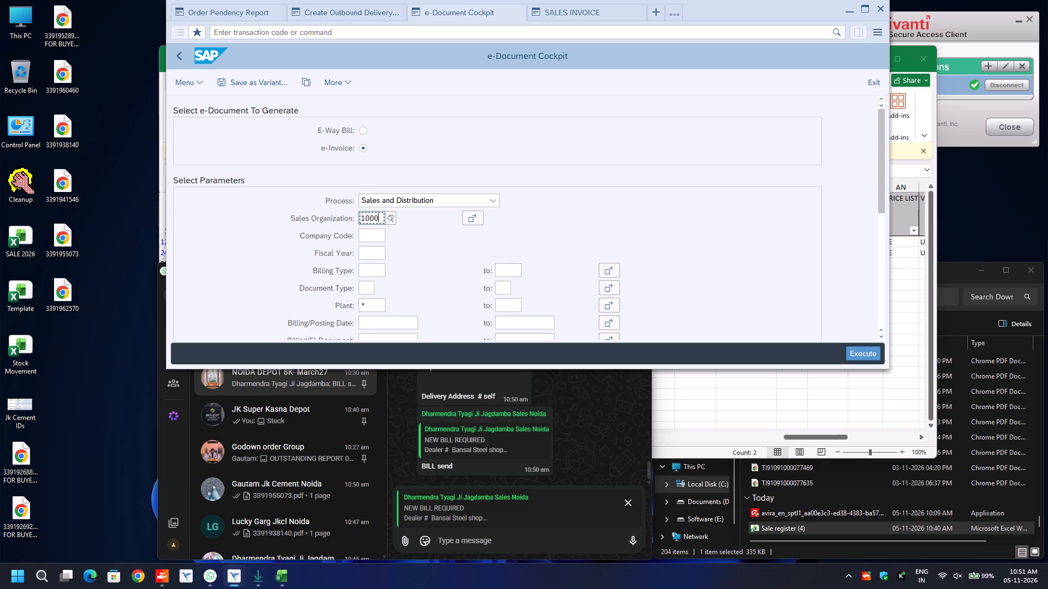
Set the e-Invoice billing/posting date to 05.11.2026.
click(383, 321)
key(BackSpace)
key(Down)
key(Return)
key(Home)
key(Delete)
key(Delete)
text(05)
Run the e-Invoice status report for plant 1492 with the e-Invoice with E-Way Bill option.
scroll(383, 321, down, 9)
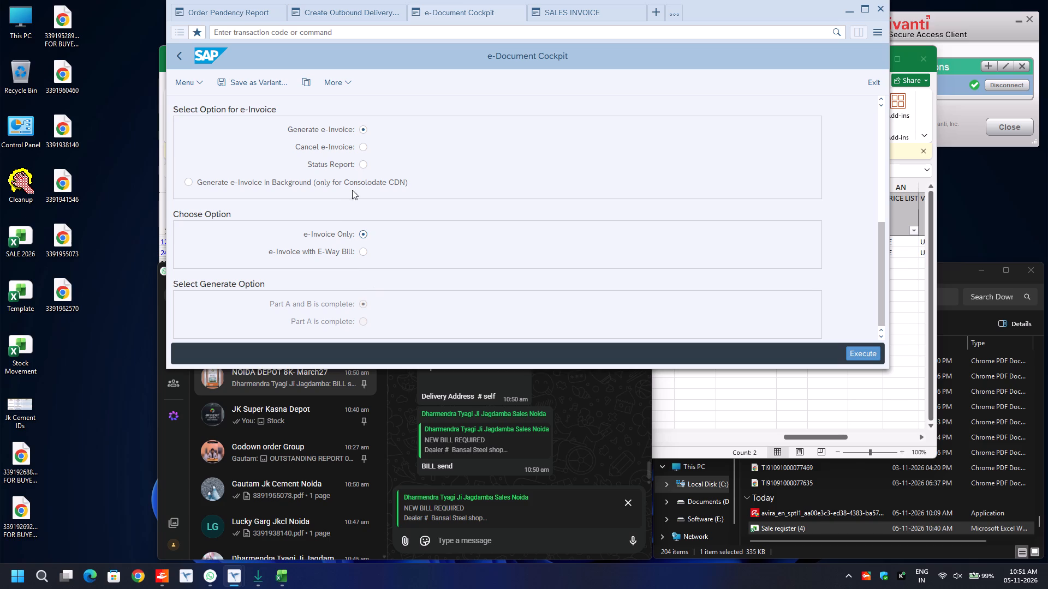
click(361, 170)
click(363, 253)
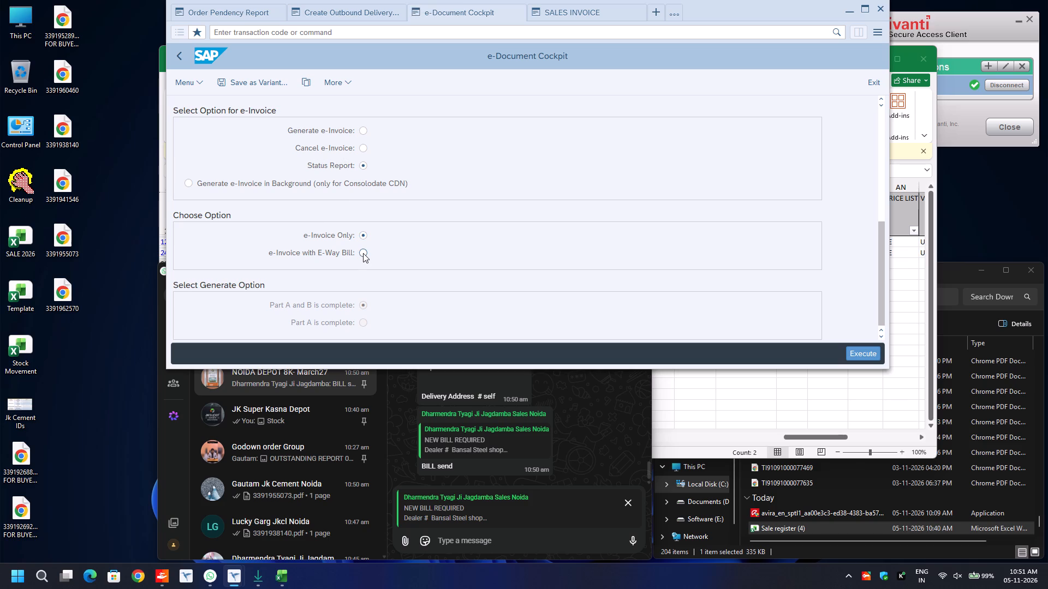
key(F8)
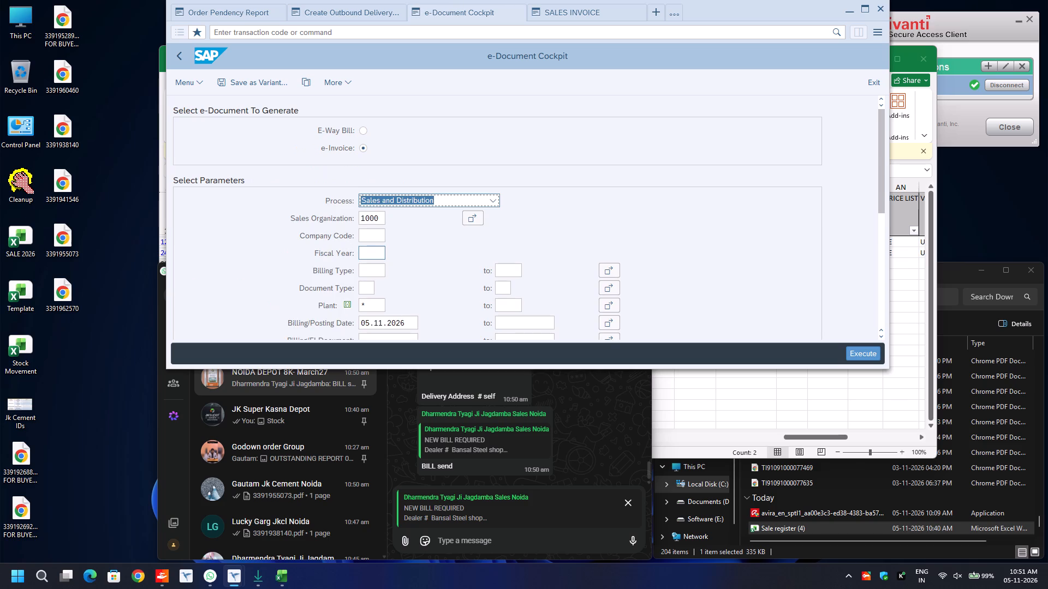
scroll(363, 253, down, 2)
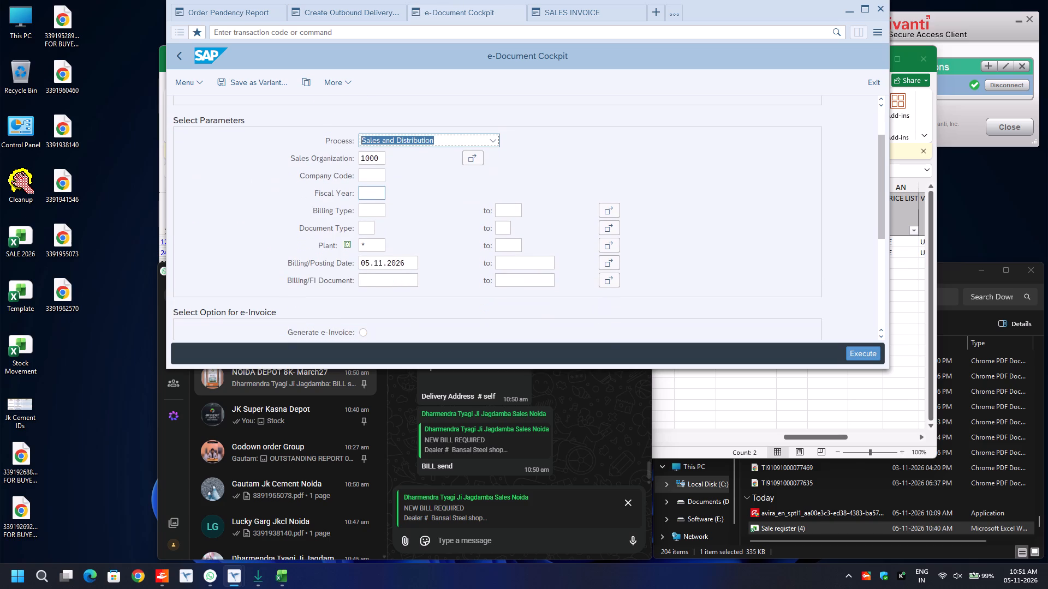
click(370, 244)
key(BackSpace)
text(1492)
key(Return)
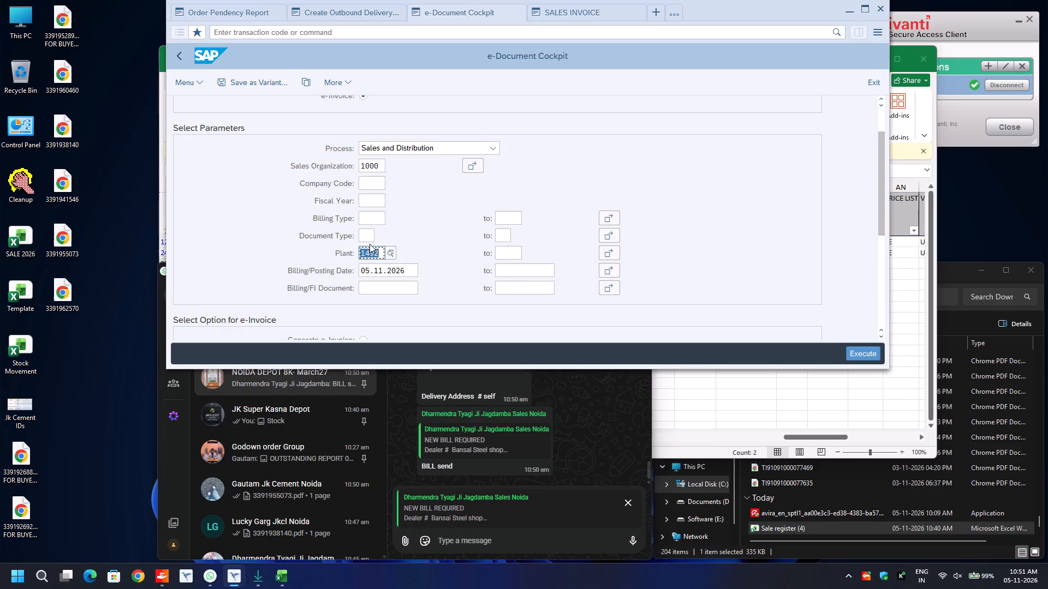
key(F8)
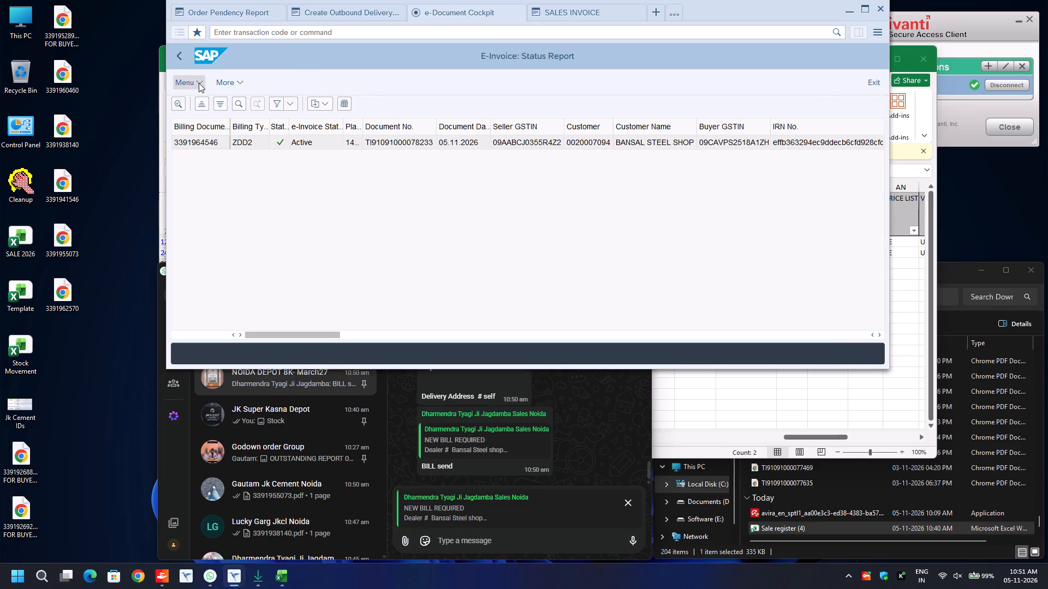
scroll(361, 279, down, 6)
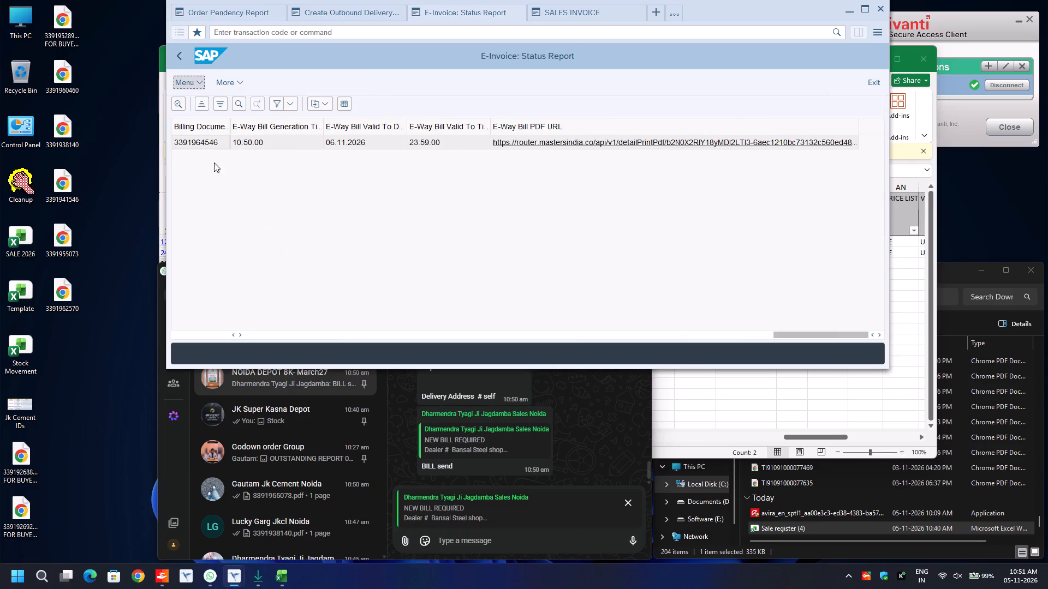
click(205, 145)
key(ctrl+y)
key(ctrl+c)
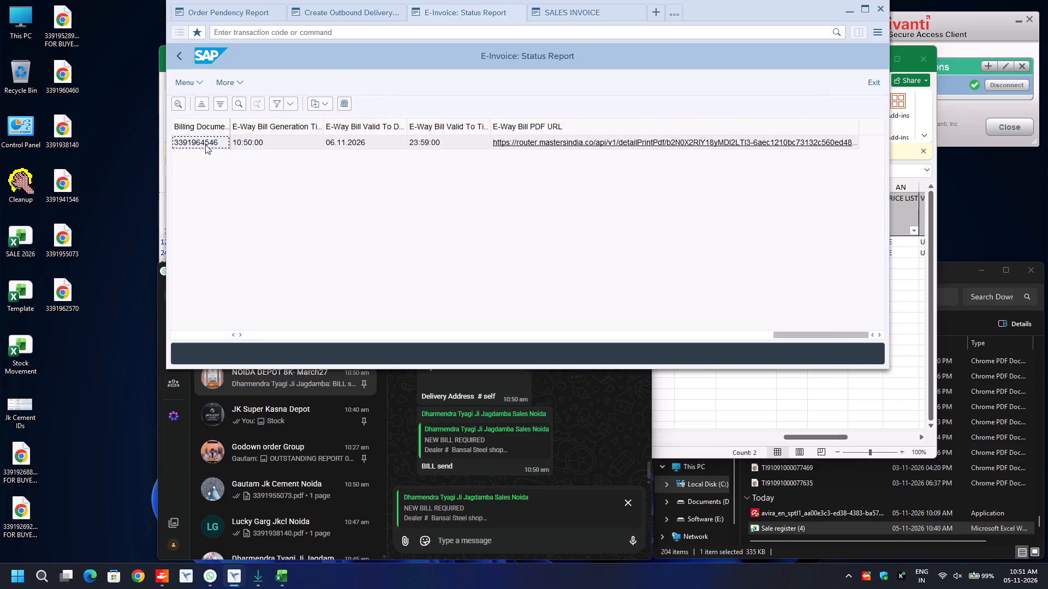
click(555, 10)
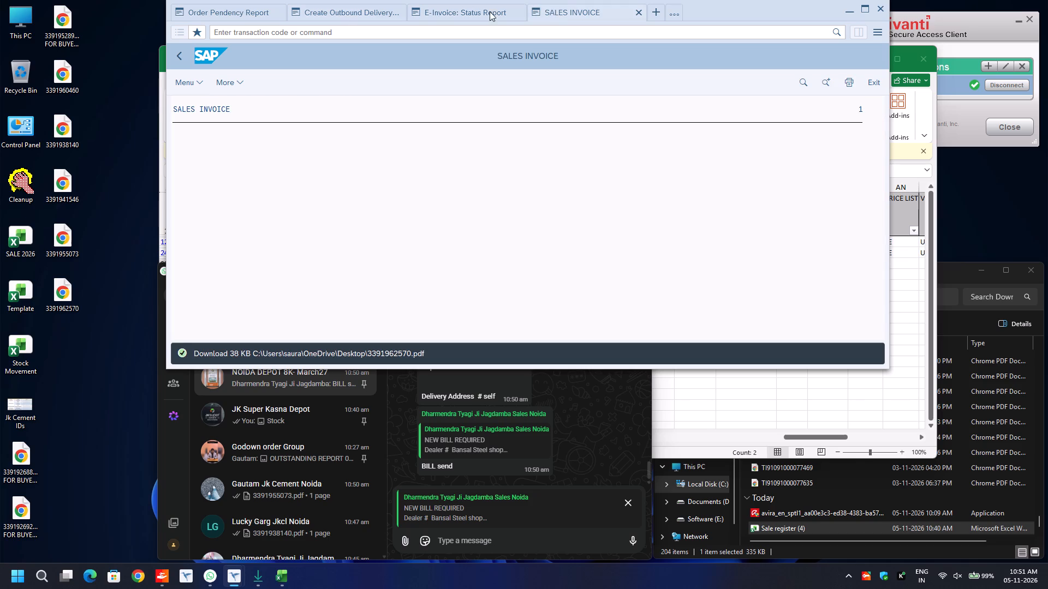
click(179, 57)
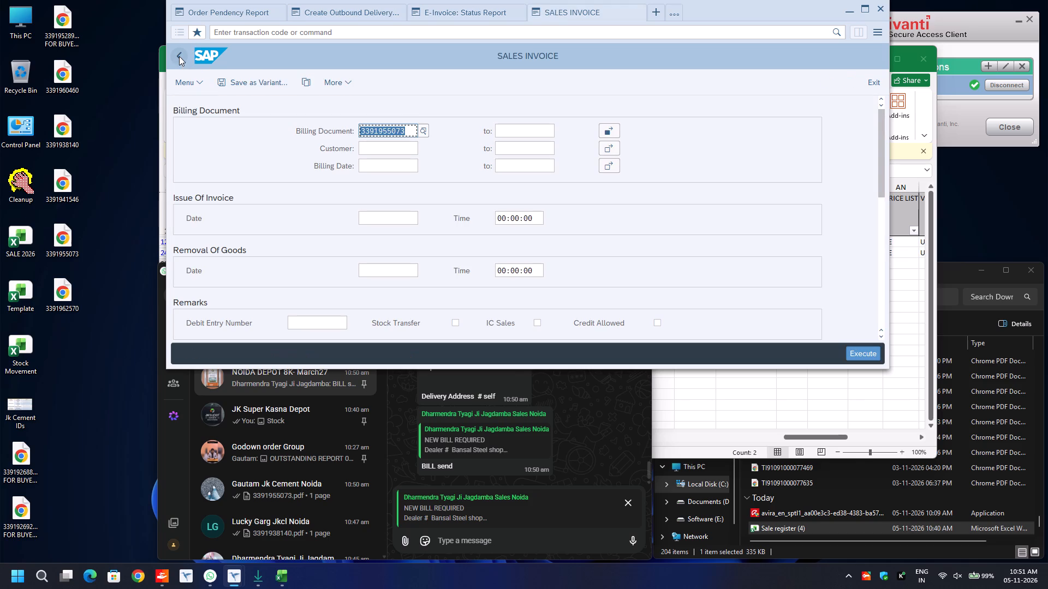
click(615, 130)
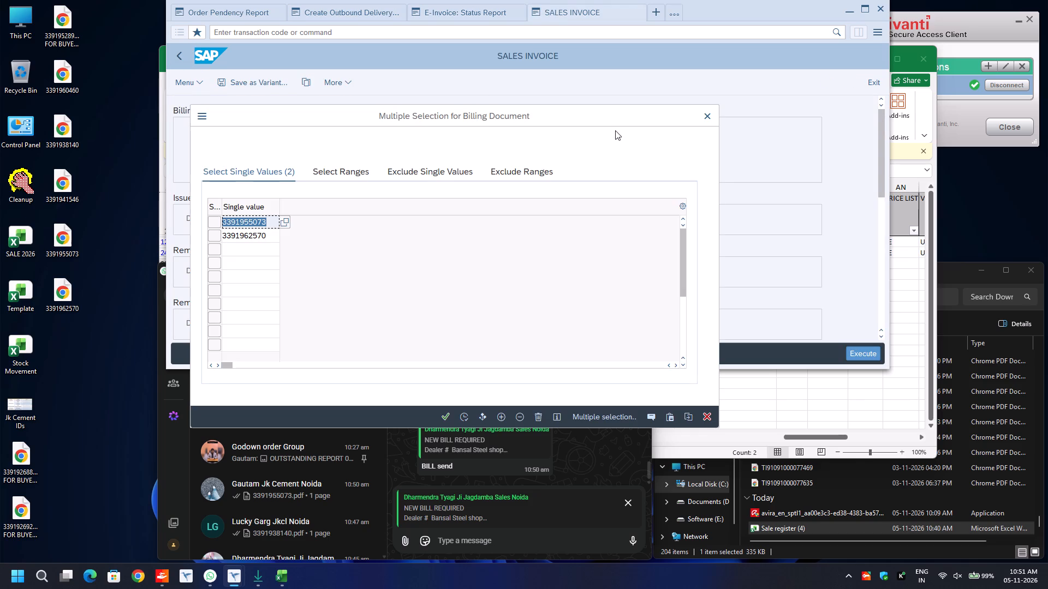
key(ctrl+v)
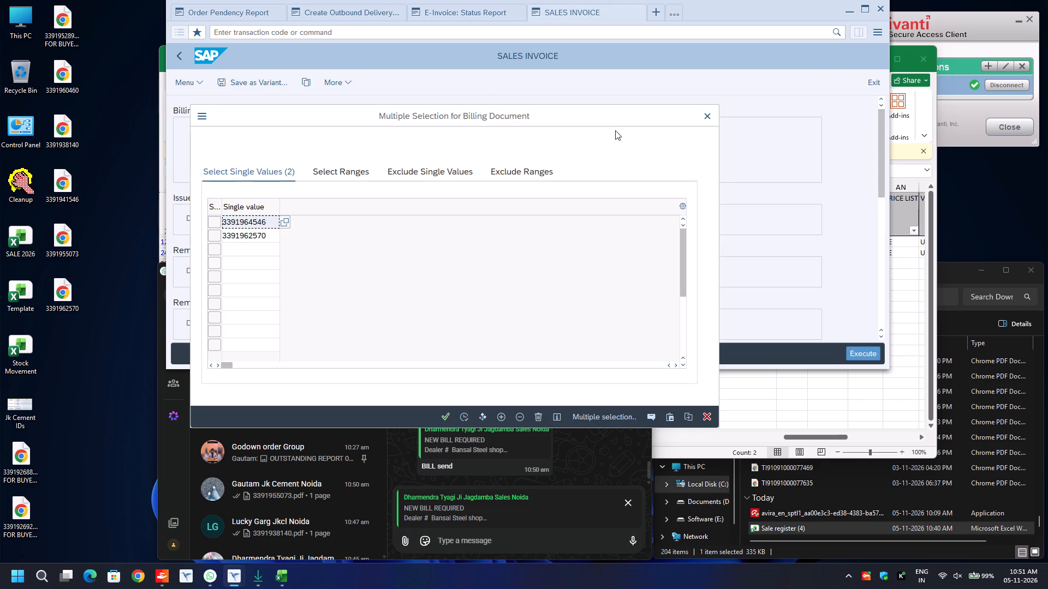
key(Down)
key(ctrl+a)
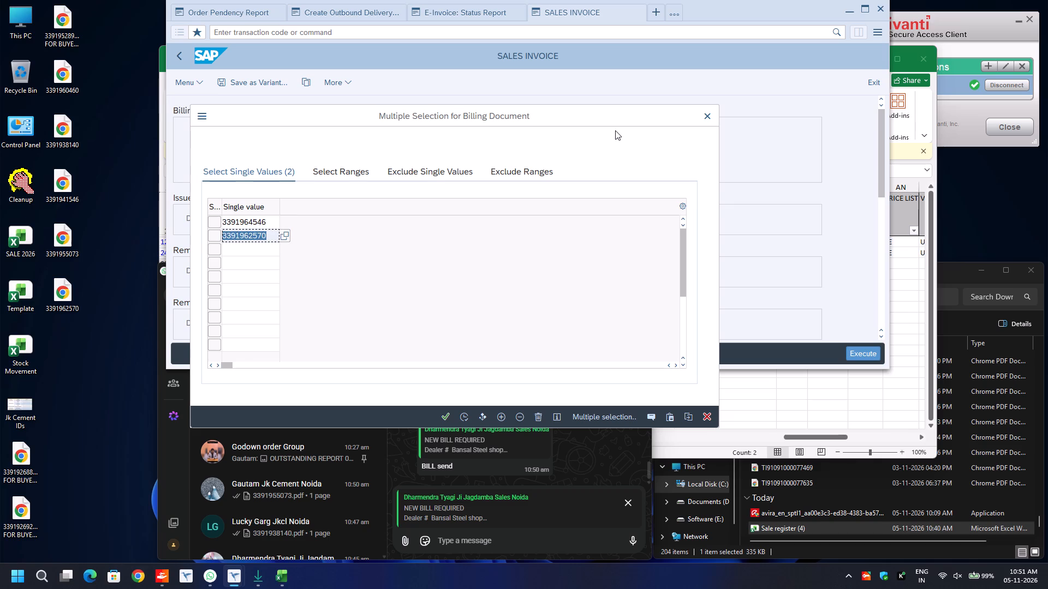
key(Delete)
key(F8)
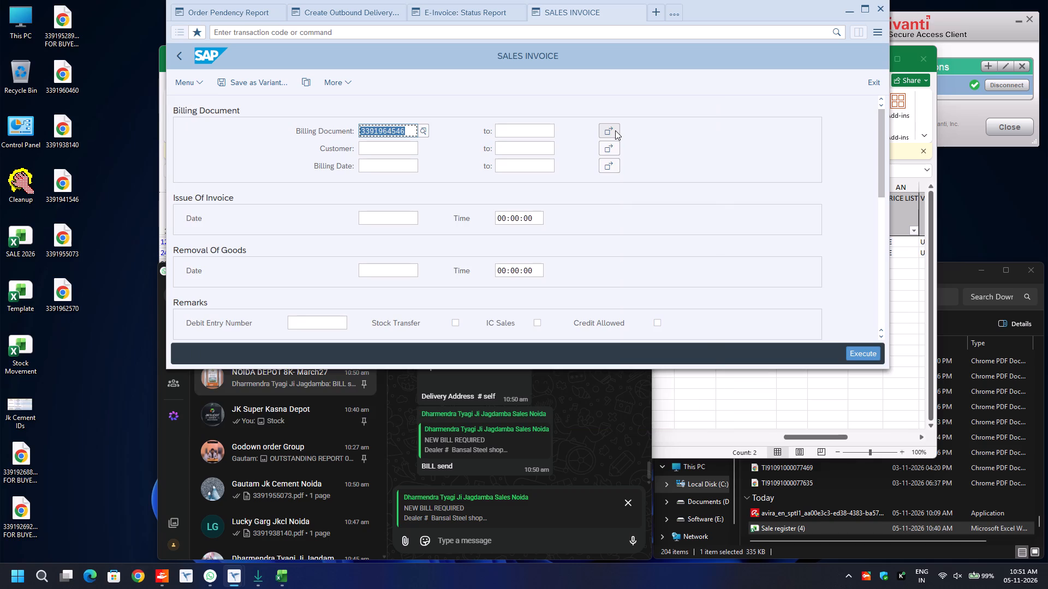
Set the sales invoice to Form, digitally signed, with a new signature added and the Download signature option.
scroll(416, 224, down, 6)
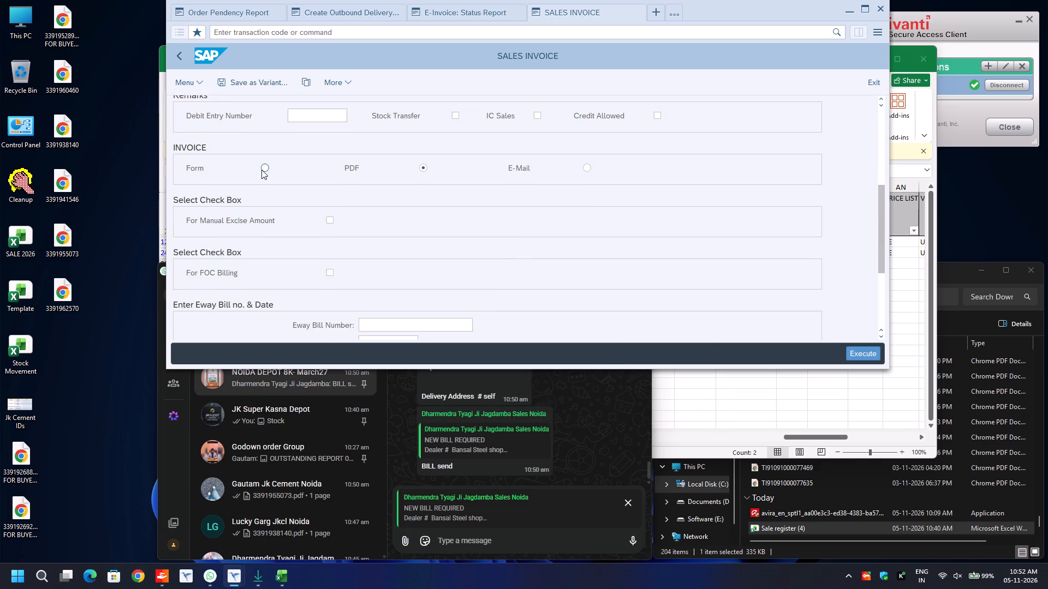
click(261, 170)
scroll(261, 170, down, 8)
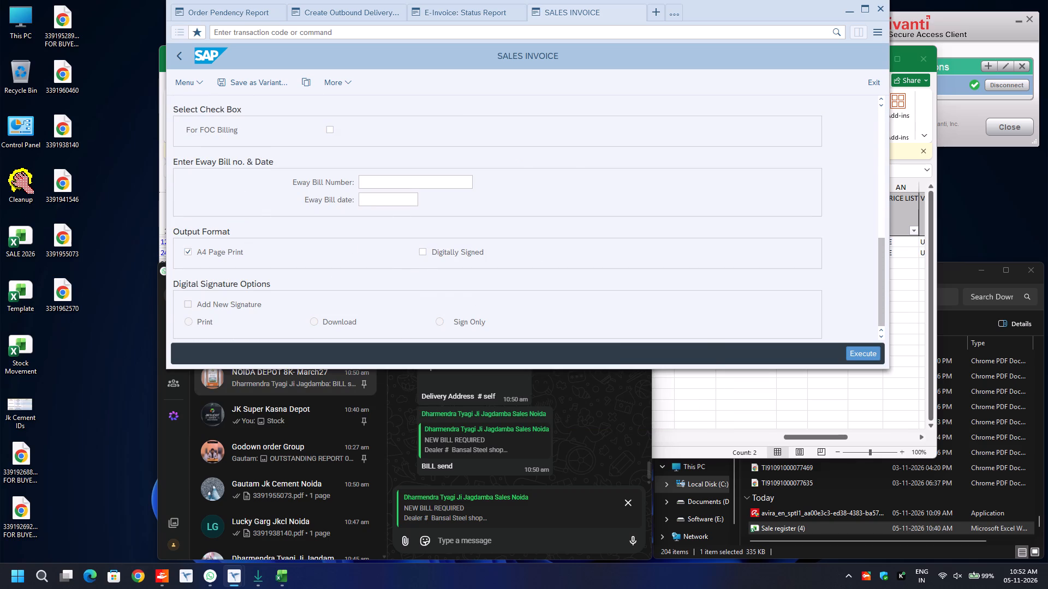
click(419, 255)
key(Tab)
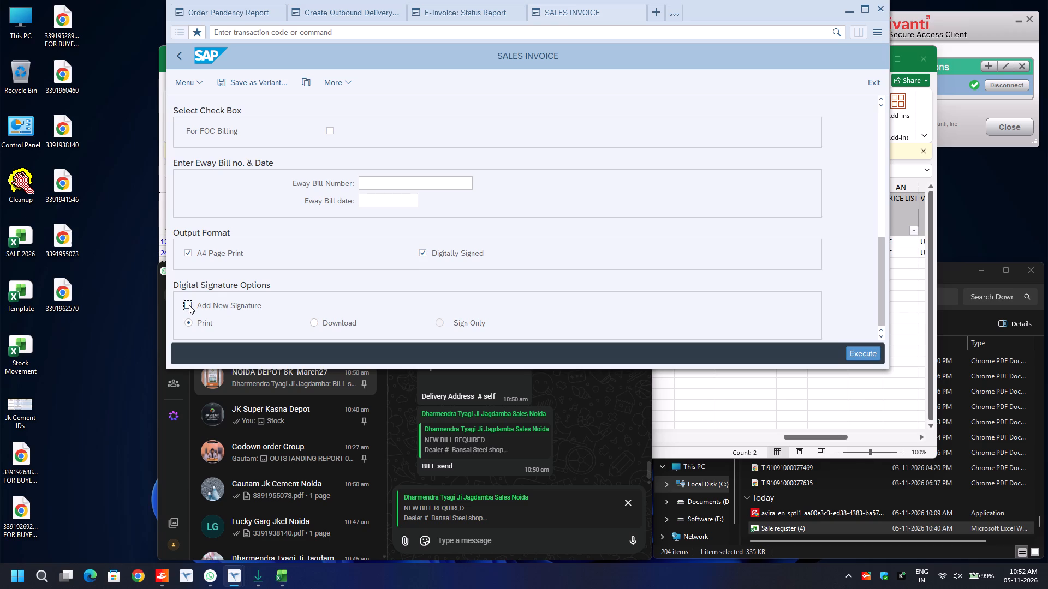
key(space)
key(Tab)
key(Right)
Execute the sales invoice and download only the Original For Buyer copy.
key(F8)
key(space)
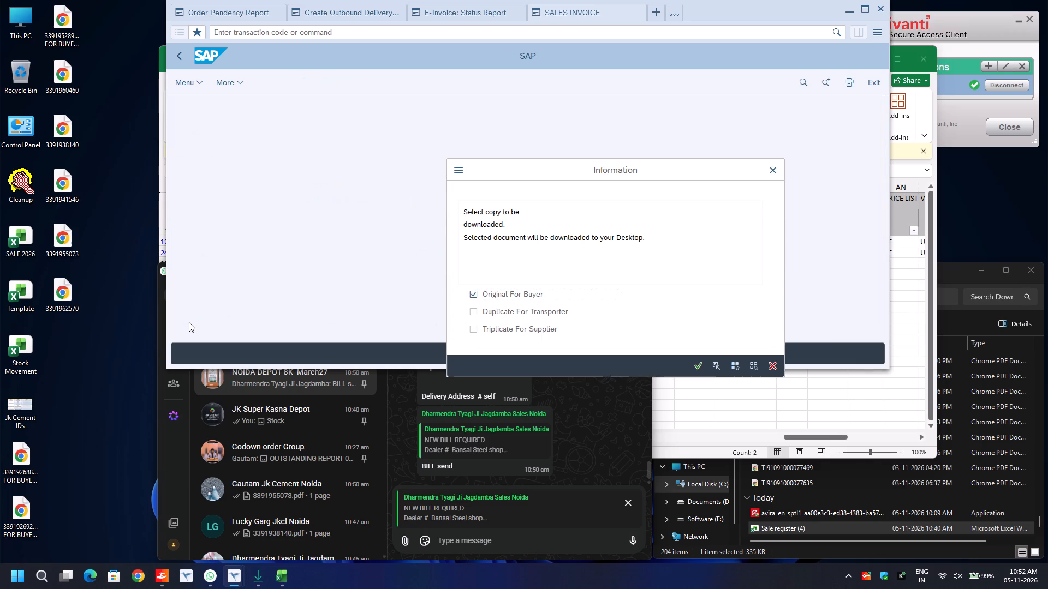
key(Return)
Download the E-Way Bill PDF from the status report's URL, show it in its folder and close the browser window.
click(479, 12)
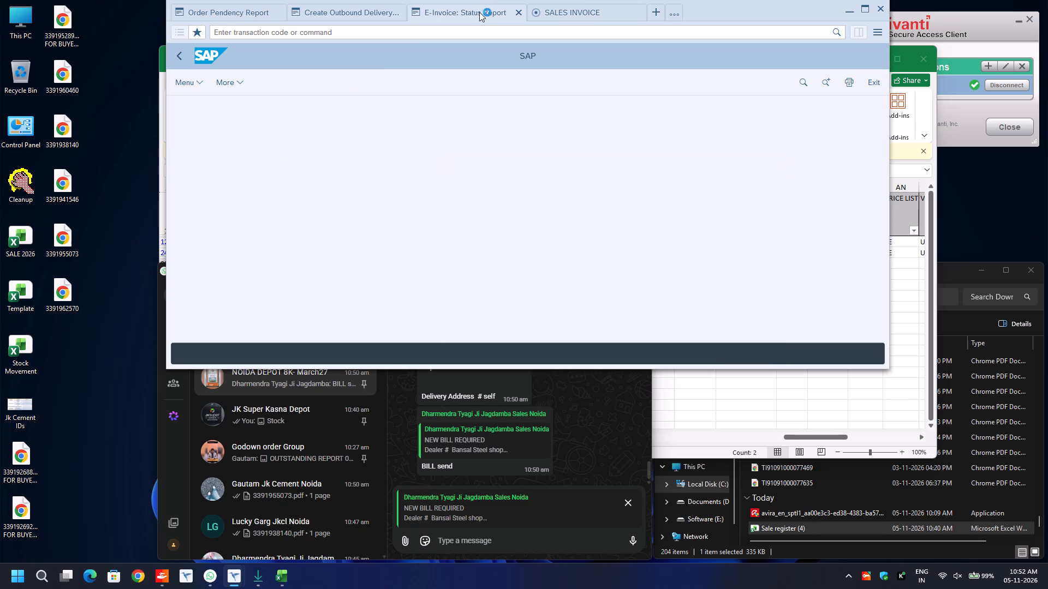
click(638, 142)
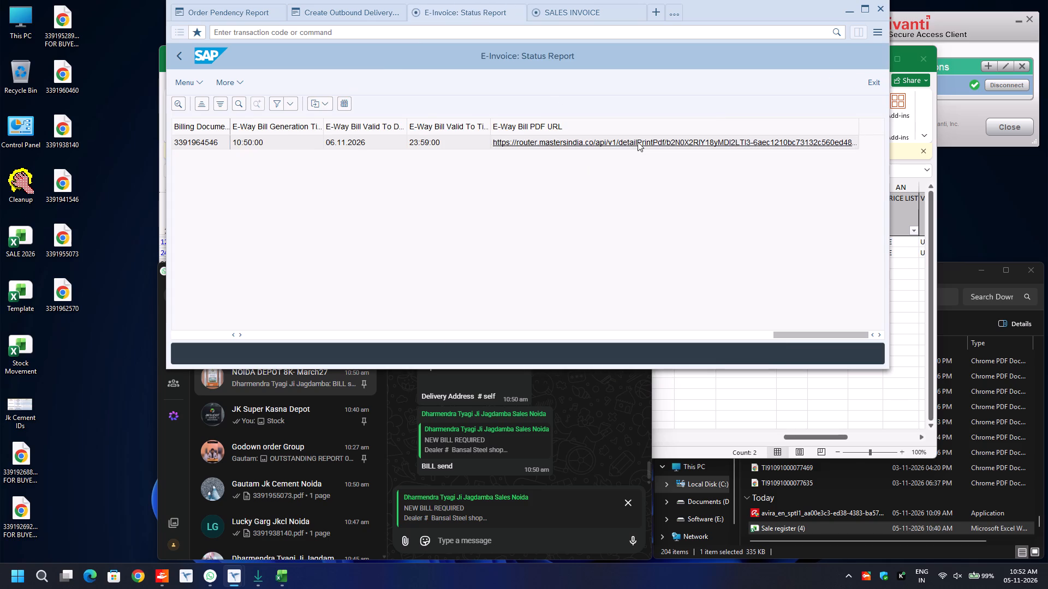
key(Left)
key(Return)
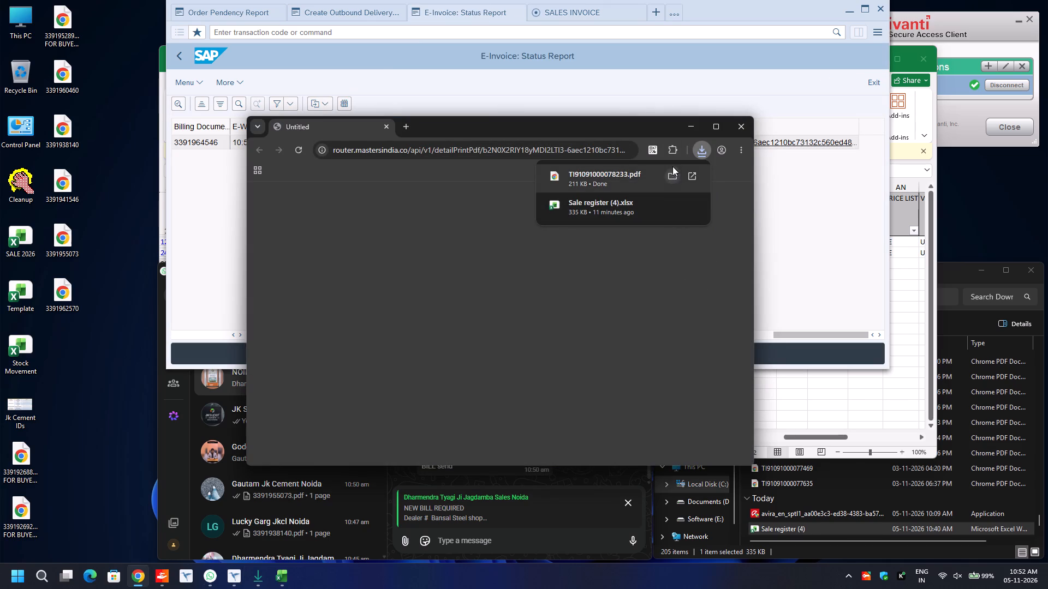
click(672, 175)
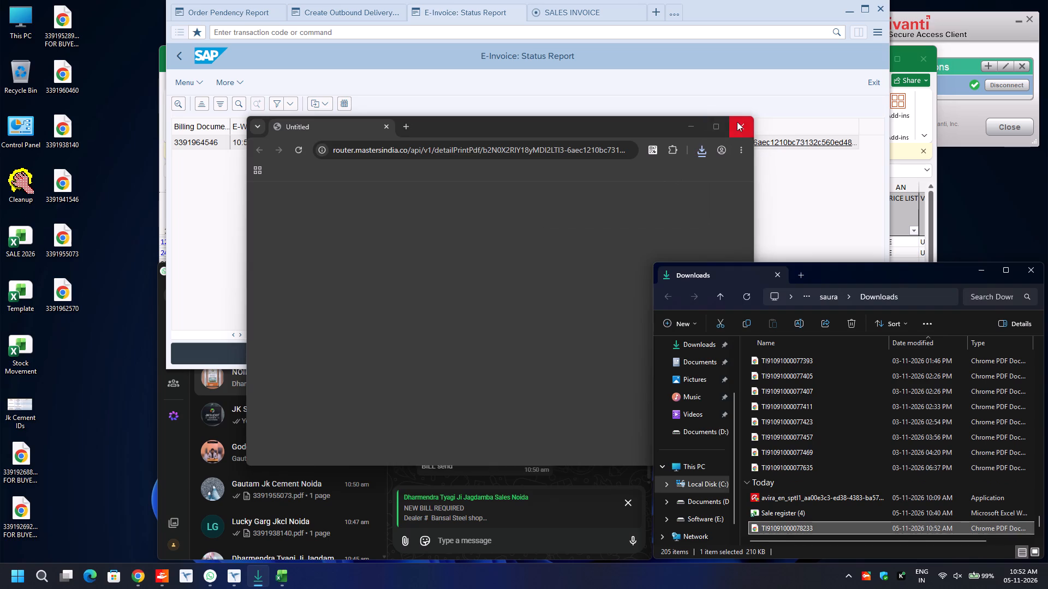
click(739, 122)
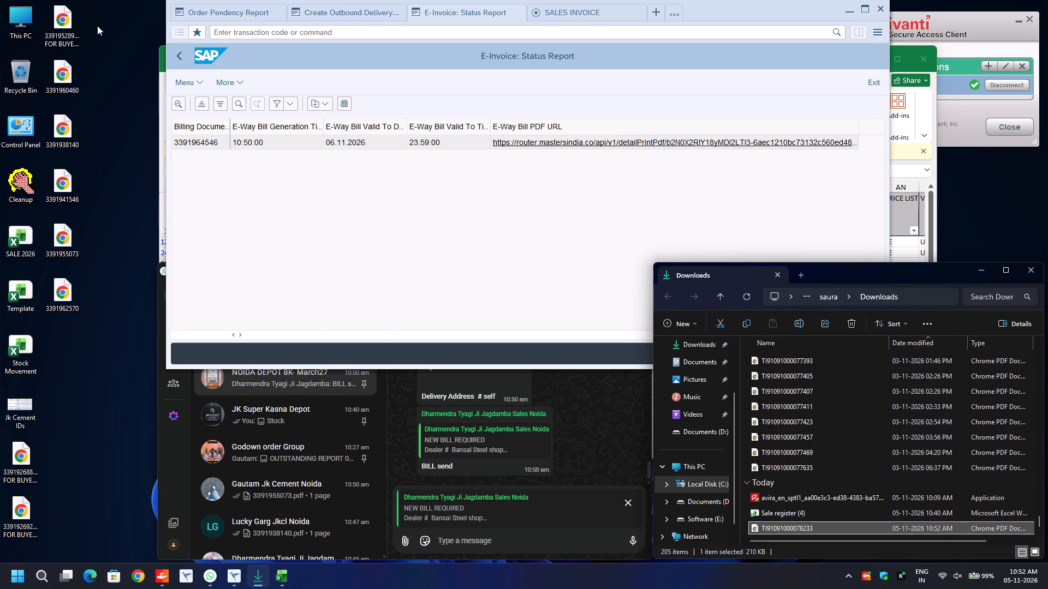
drag(97, 14, 49, 318)
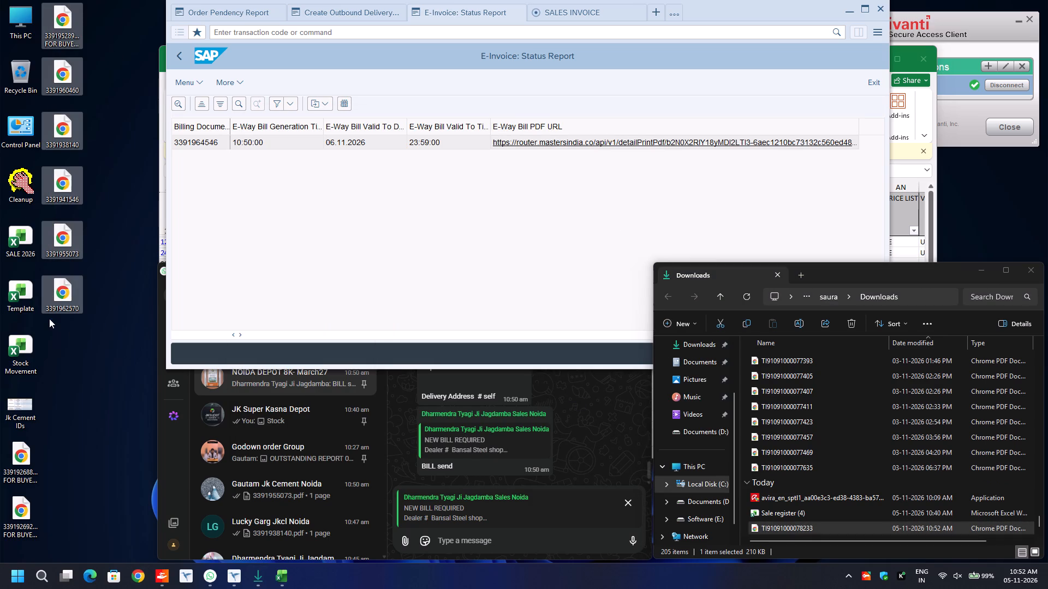
key(shift+Delete)
key(Return)
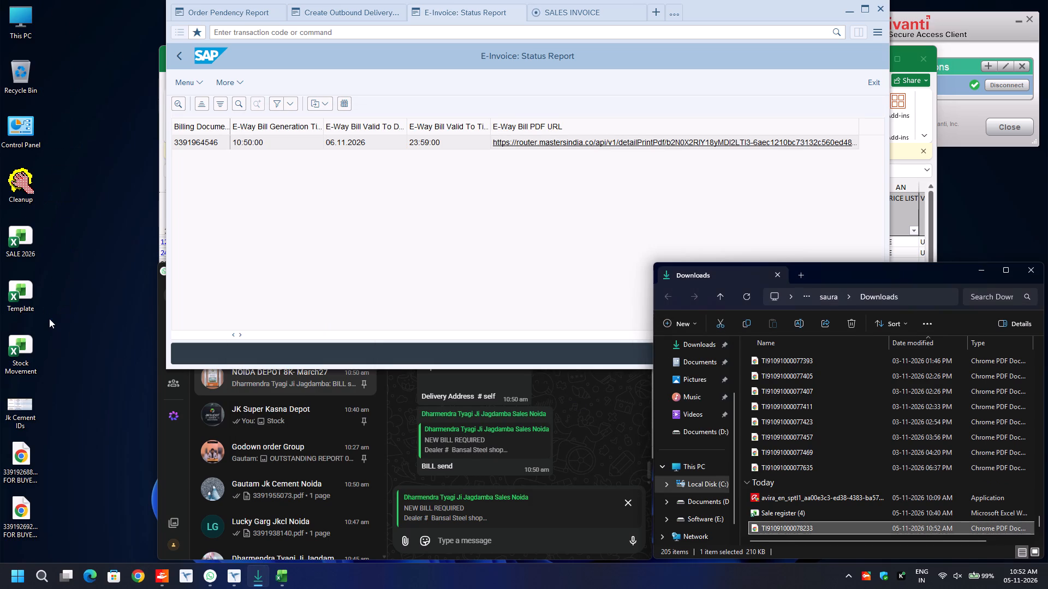
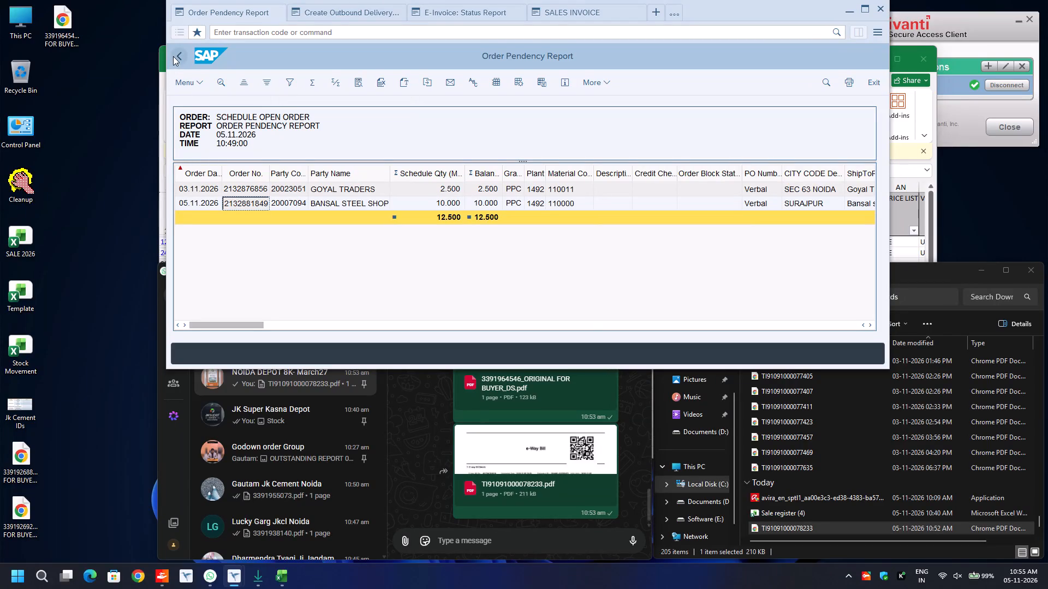
Return from the Order Pendency Report results to the report's selection parameters.
drag(173, 56, 179, 56)
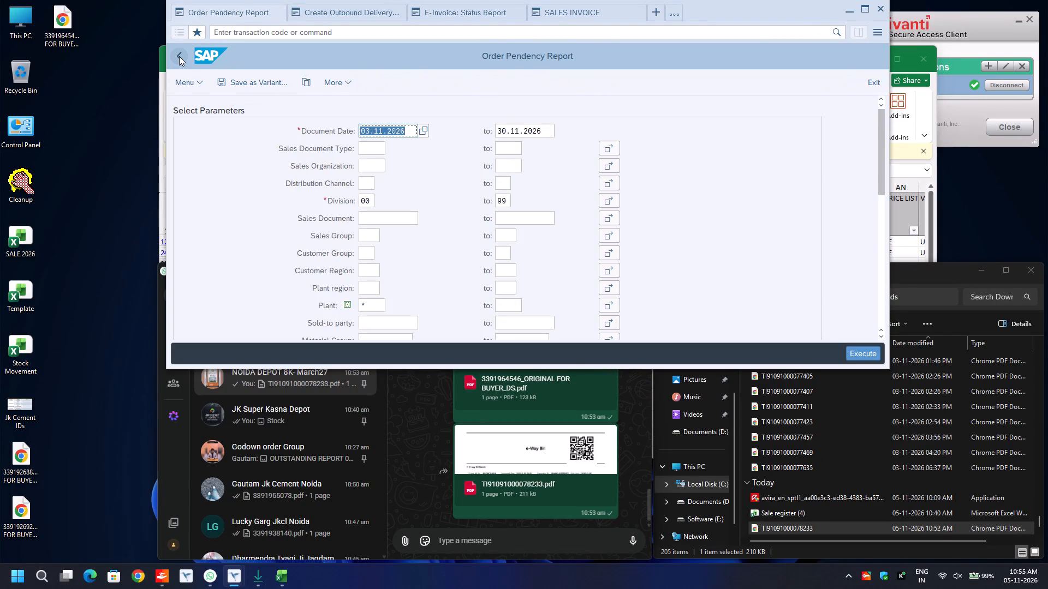
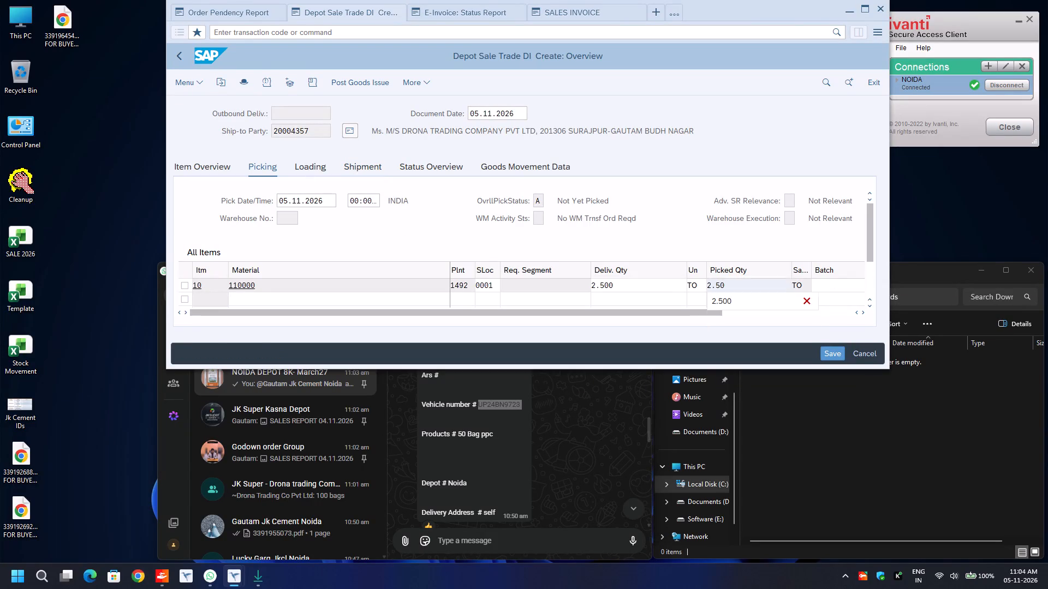
Enter batch 1033-1492 for item 10, material 110000, in the Drona Trading delivery's picking data.
key(Tab)
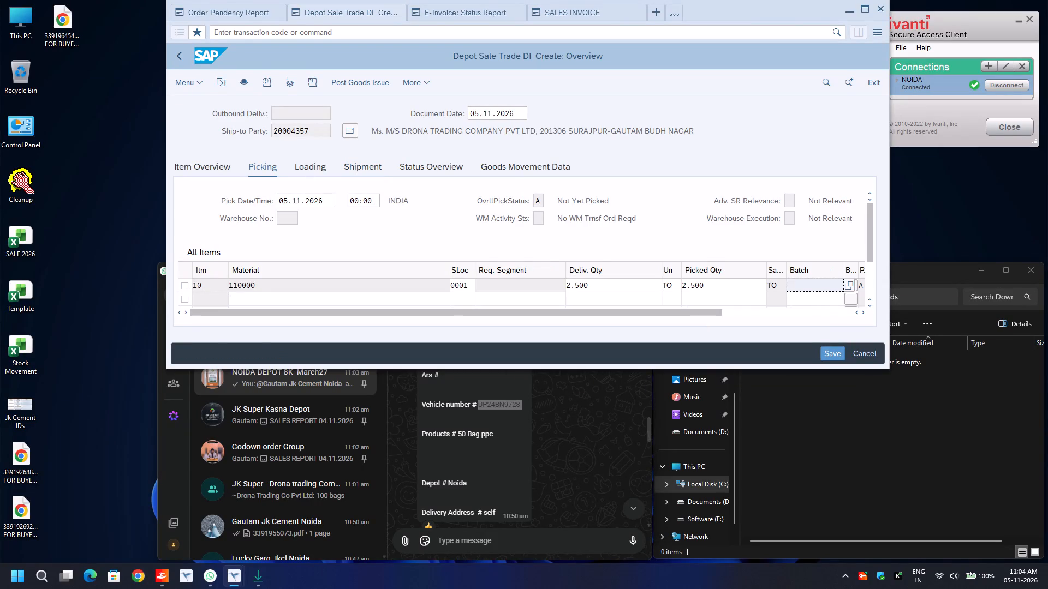
text(1033)
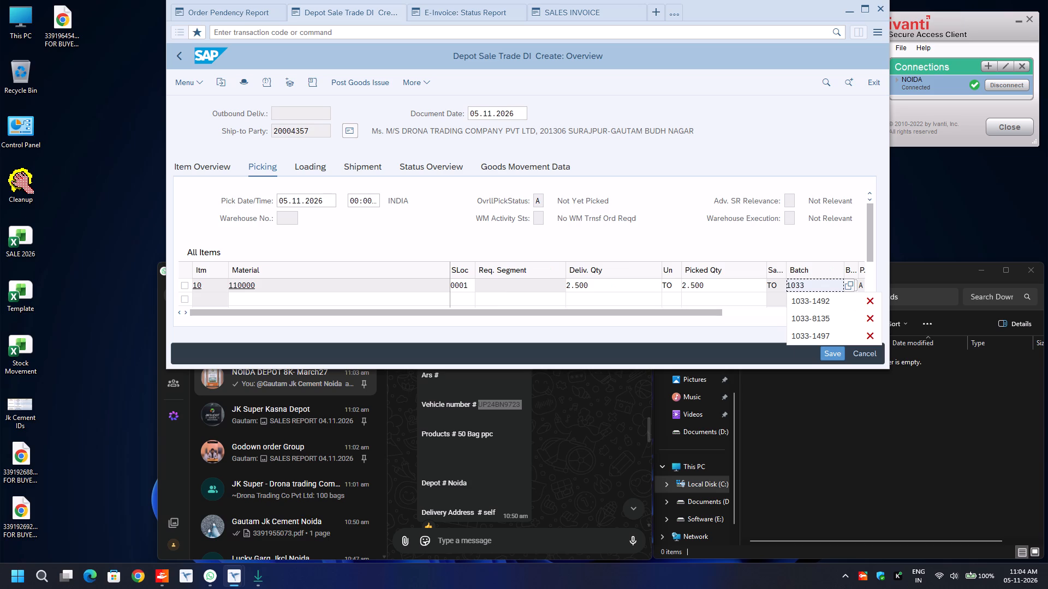
key(Down)
key(Return)
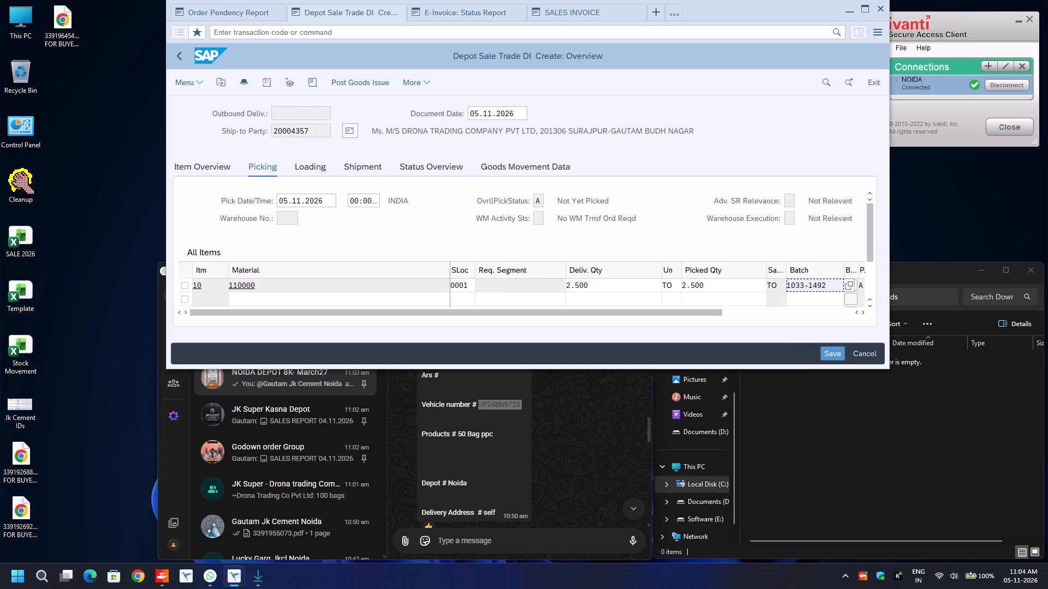
In the delivery header's additional data, set the transport mode to ROAD and fill Road Transporter1 with its remembered entry.
key(F8)
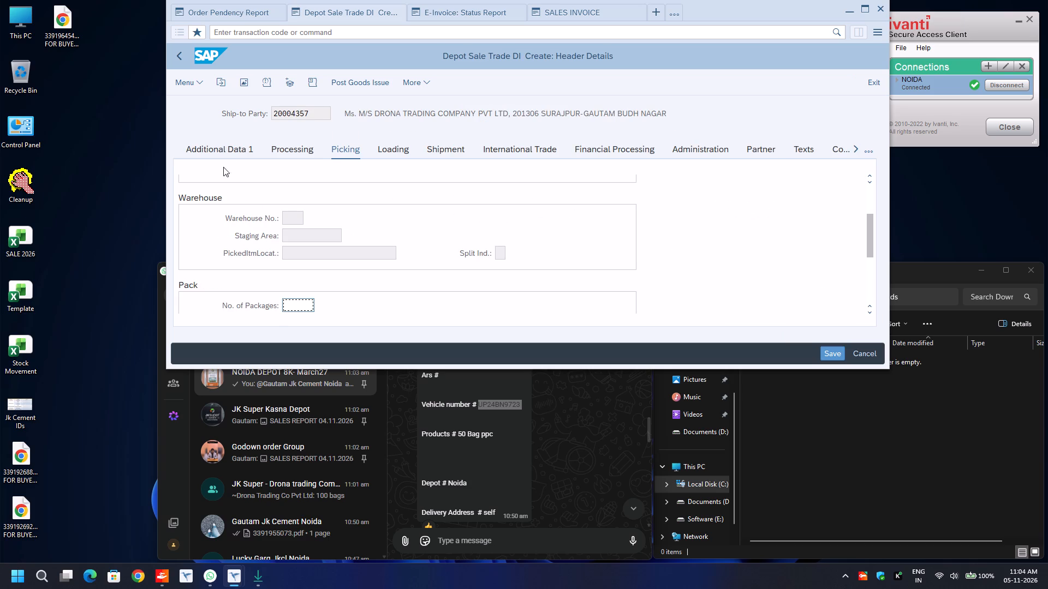
click(221, 146)
click(379, 202)
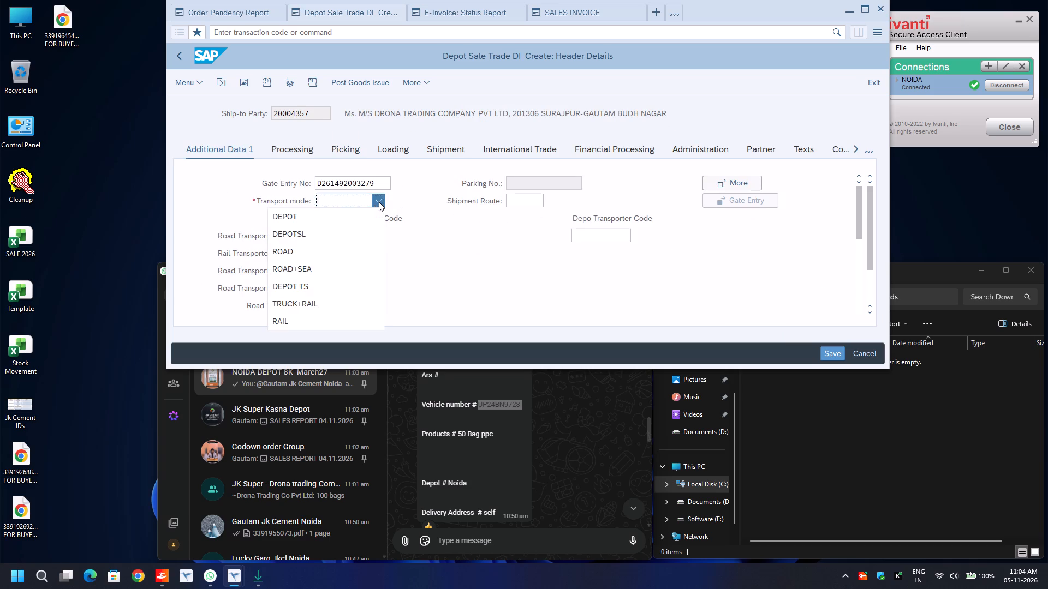
drag(349, 250, 334, 245)
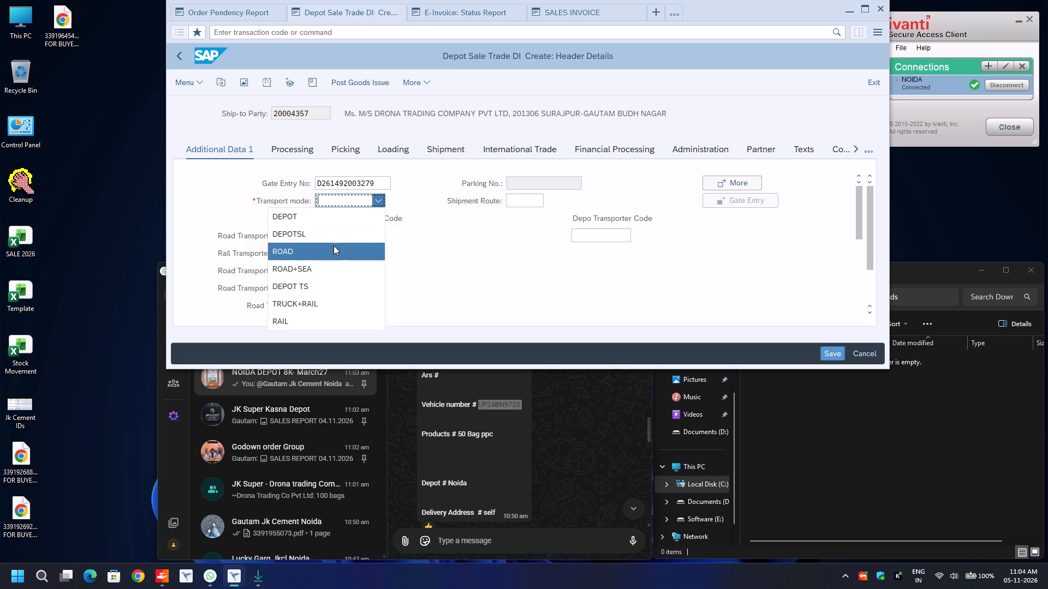
drag(334, 245, 334, 246)
click(334, 246)
click(334, 239)
key(BackSpace)
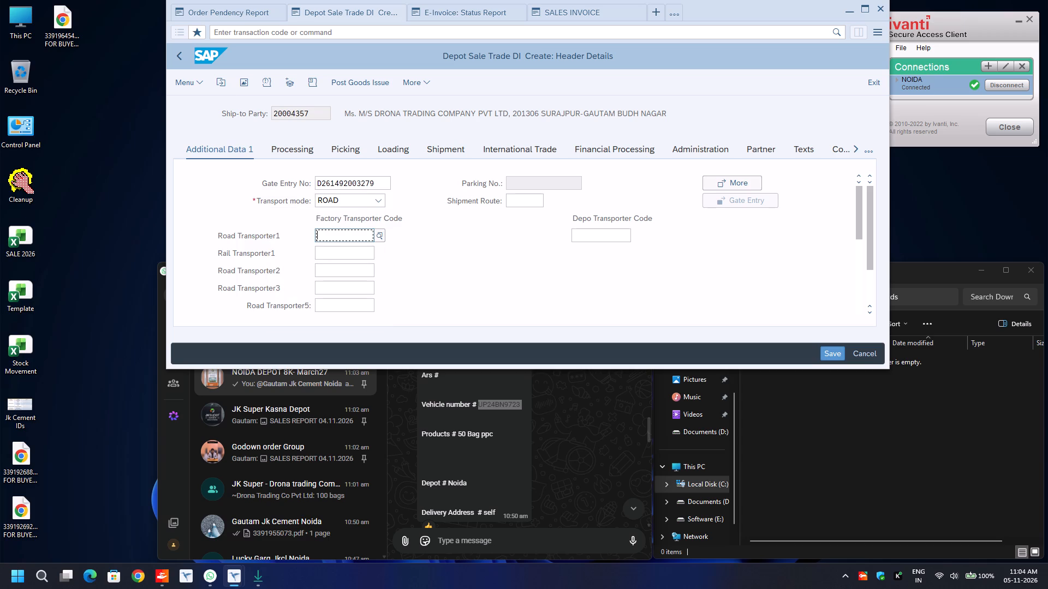
key(Down)
key(Return)
key(Return)
Set the E-Way Bill transport mode to Road and the distance to 30.
text(ro)
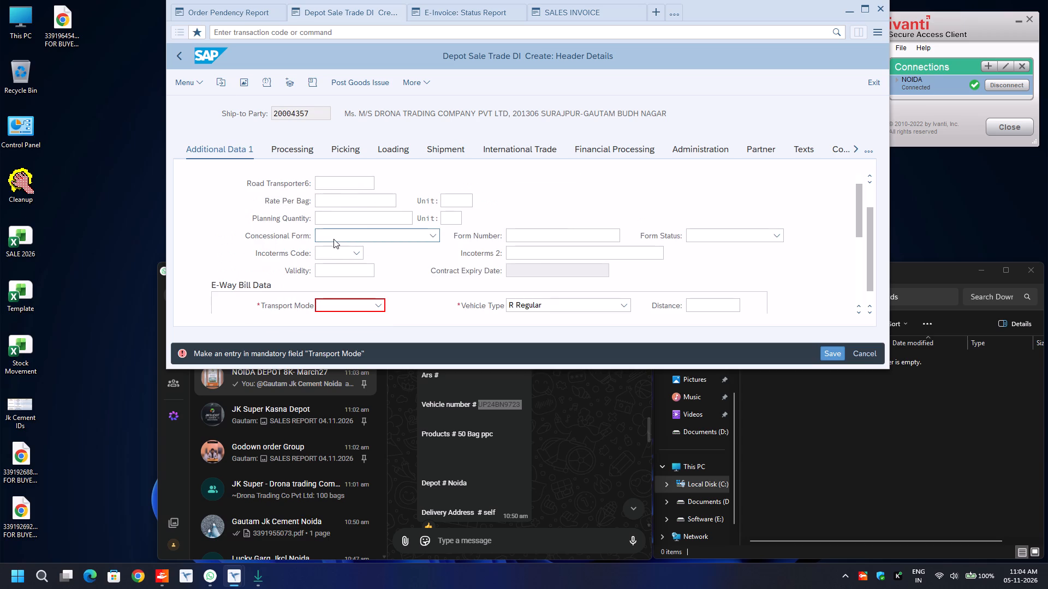
key(Tab)
key(Tab)
key(BackSpace)
key(Down)
key(Return)
key(Down)
key(Down)
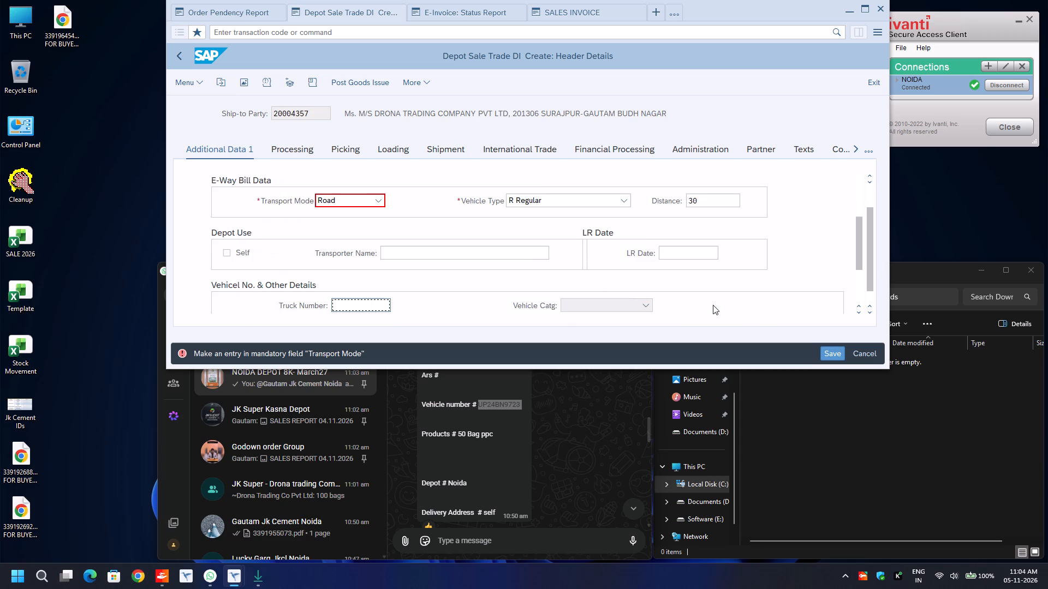
key(ctrl+v)
key(Tab)
key(Tab)
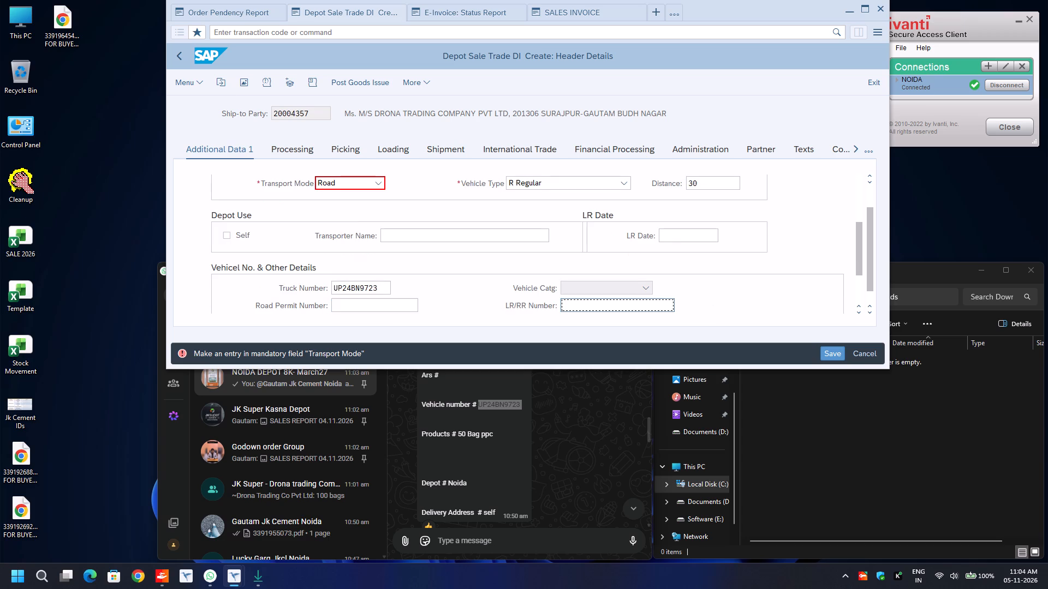
key(BackSpace)
key(Down)
key(Return)
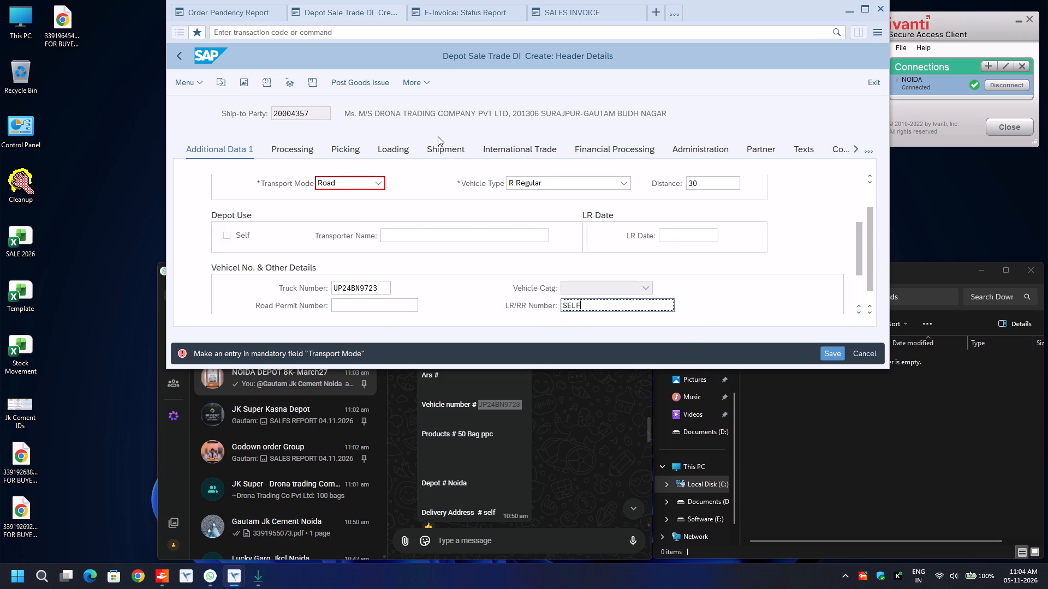
Check the header's shipment data, then post the delivery's goods issue from the overview.
click(439, 147)
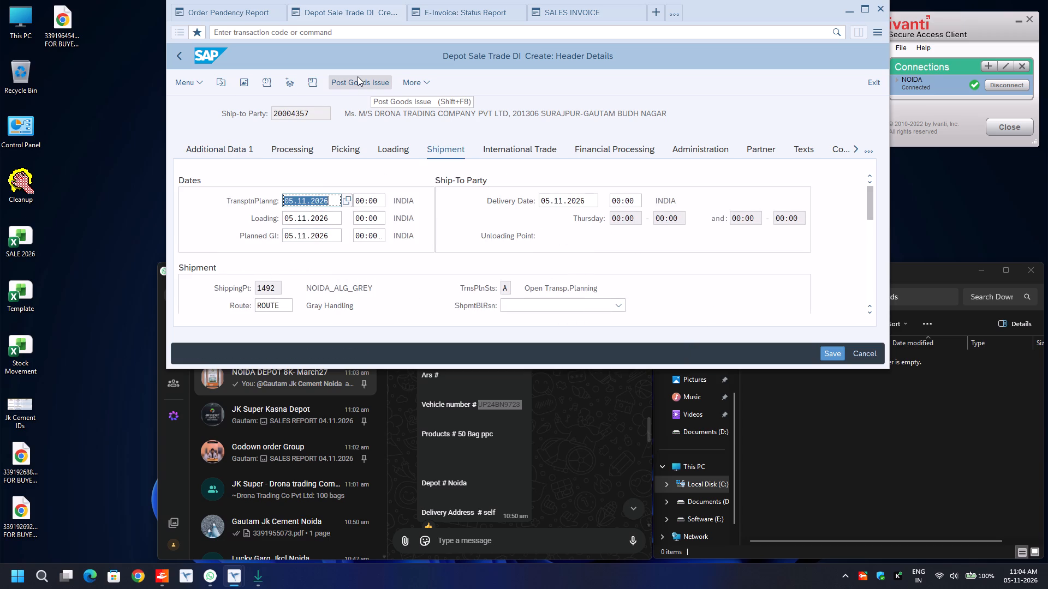
click(180, 55)
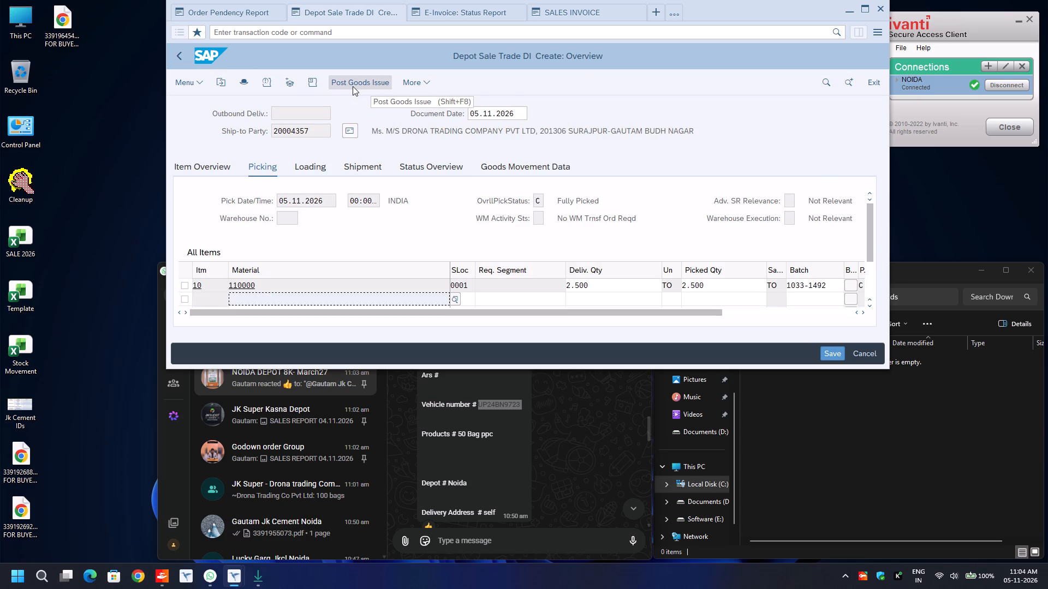
drag(353, 86, 360, 82)
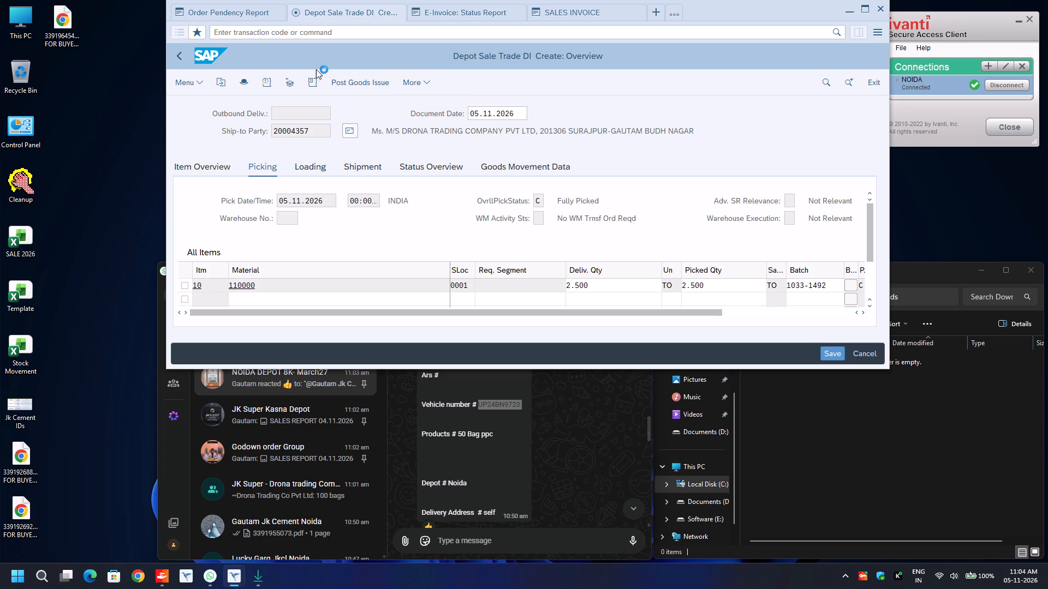
Switch to the Order Pendency Report session and go back from its results.
drag(247, 10, 179, 56)
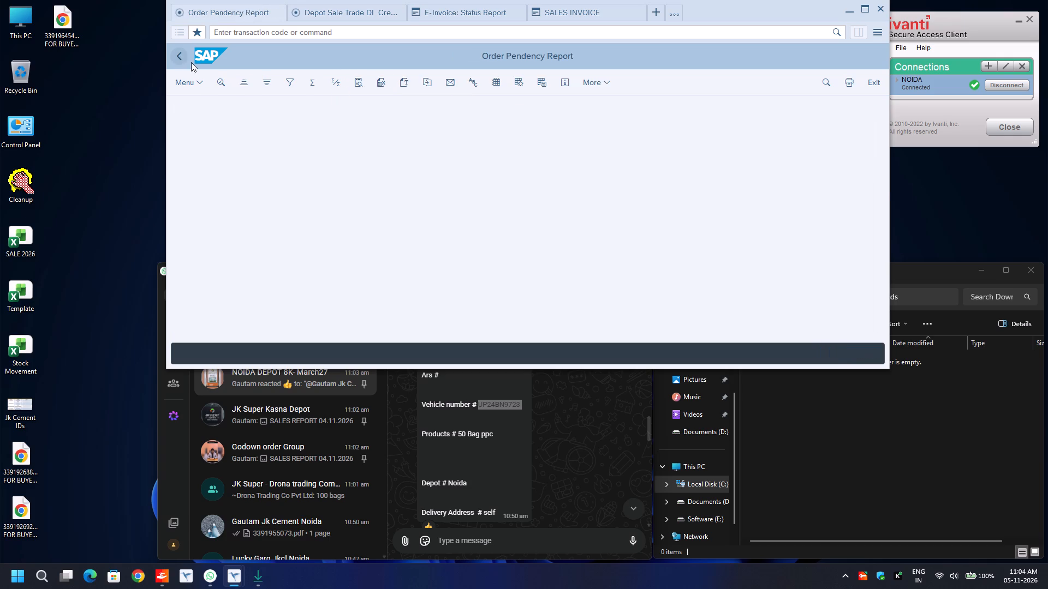
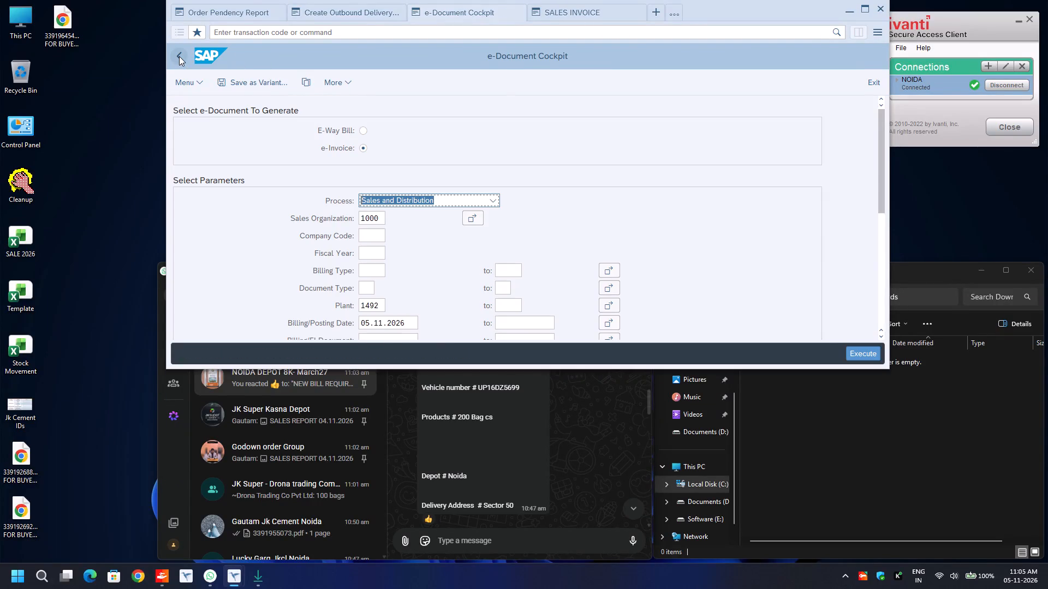
key(F8)
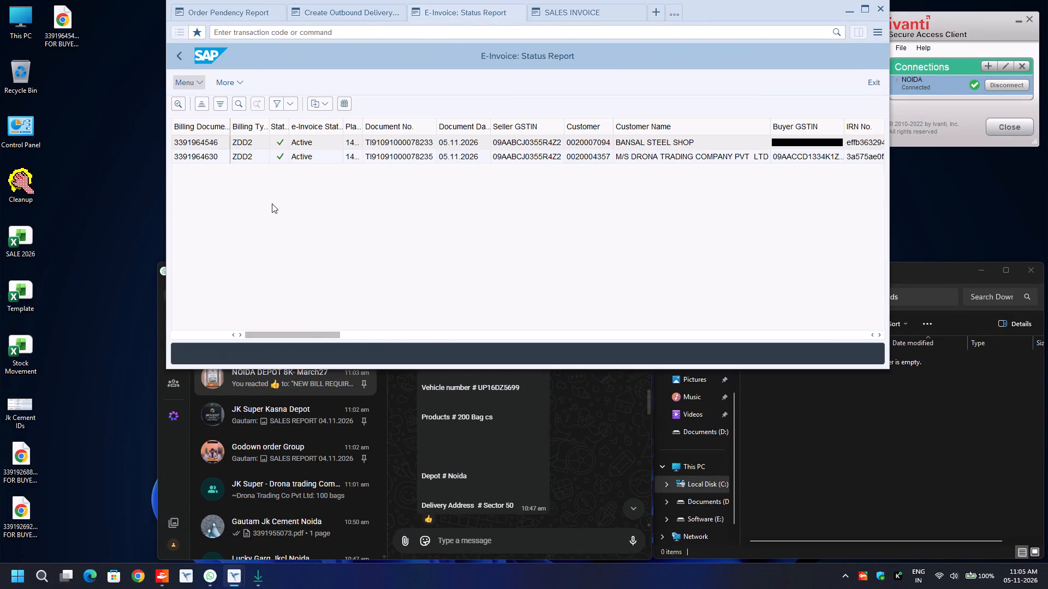
scroll(272, 203, down, 10)
click(186, 154)
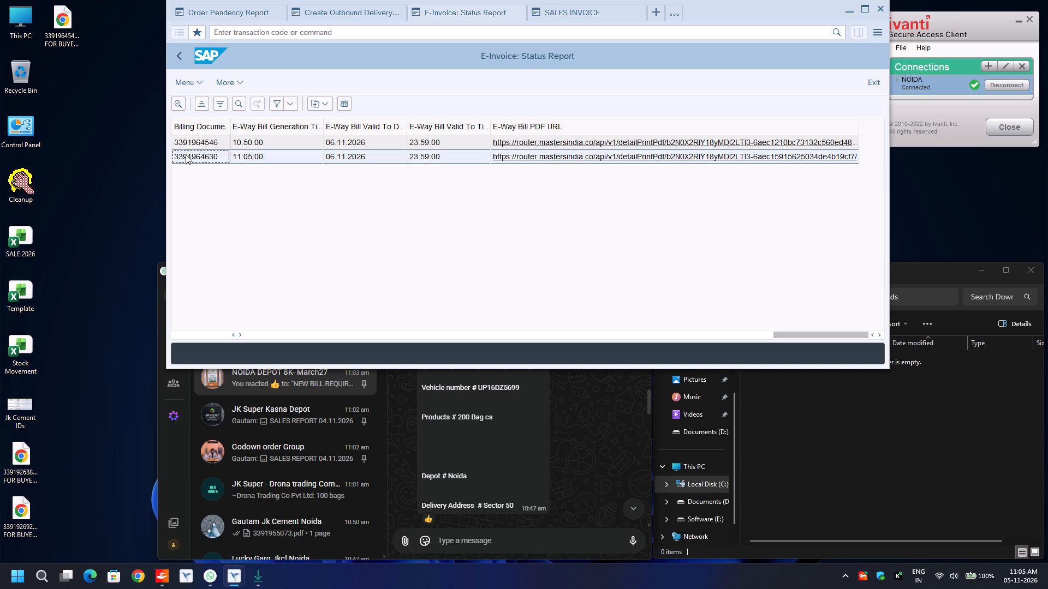
key(ctrl+y)
key(ctrl+c)
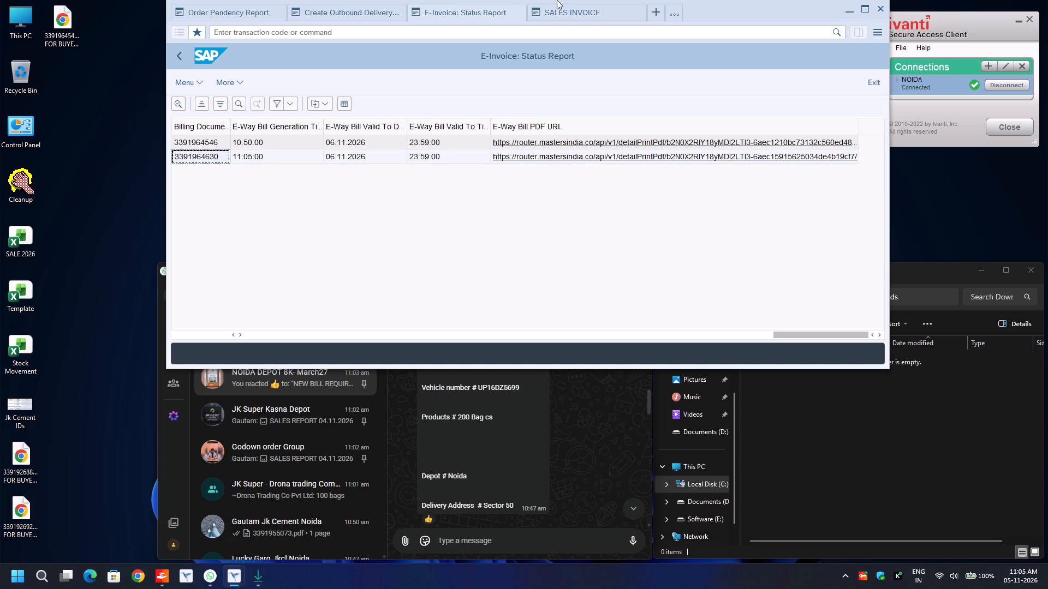
click(569, 9)
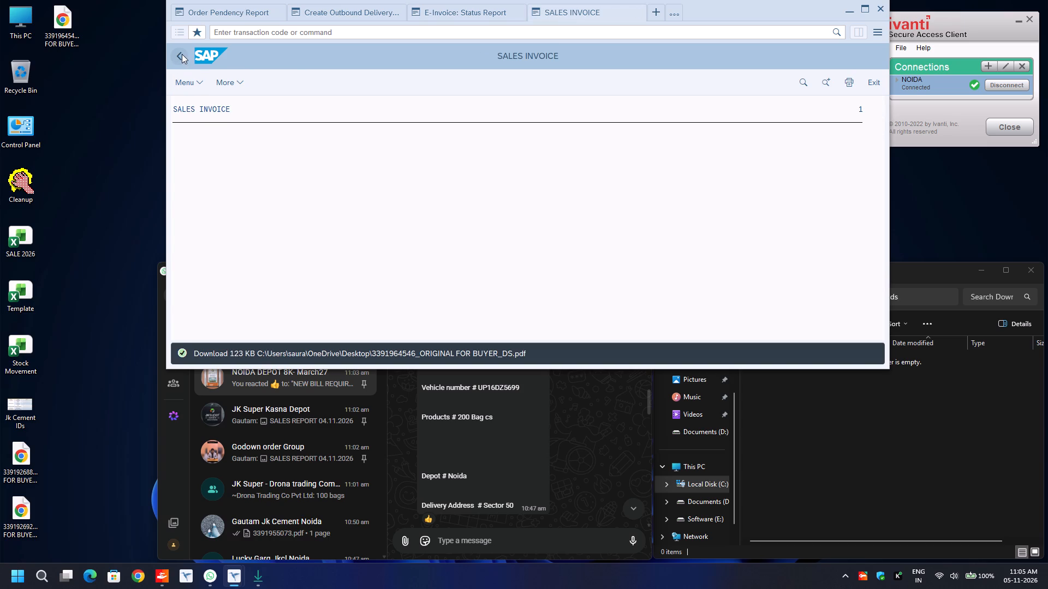
click(182, 54)
key(ctrl+v)
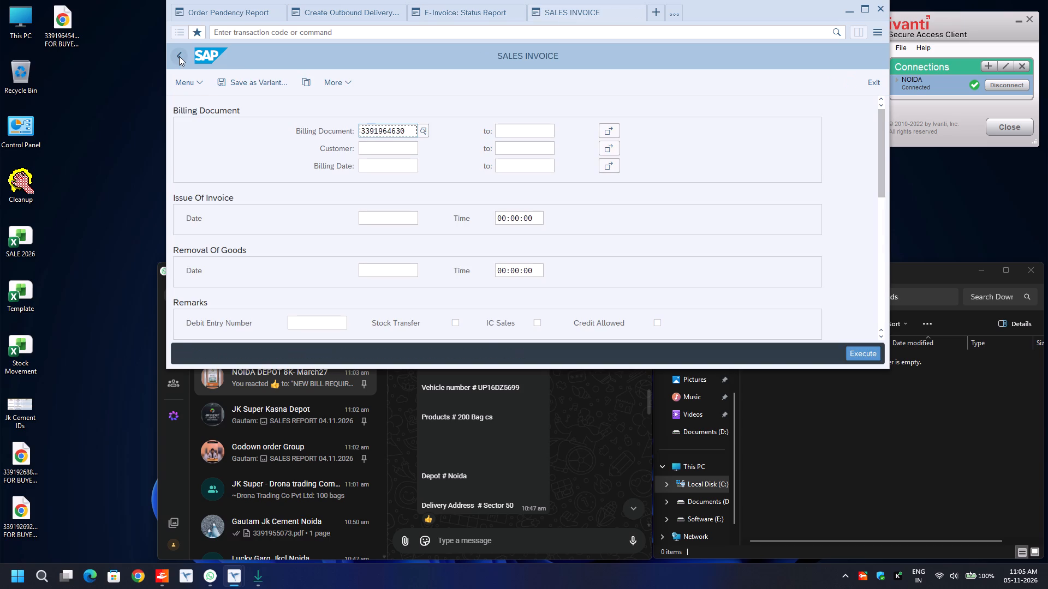
key(F8)
key(space)
key(Return)
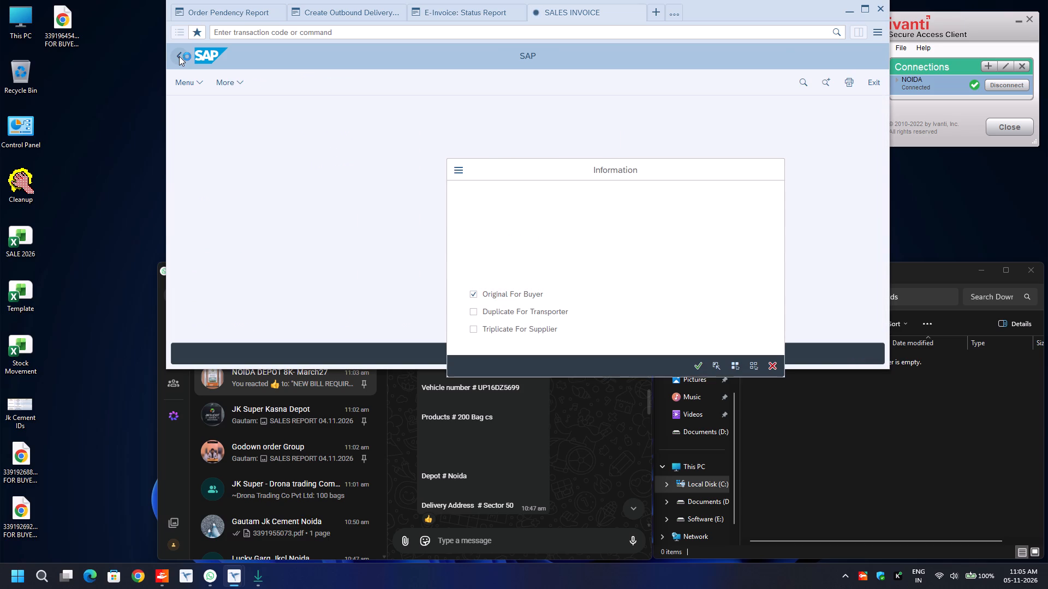
click(457, 9)
click(561, 154)
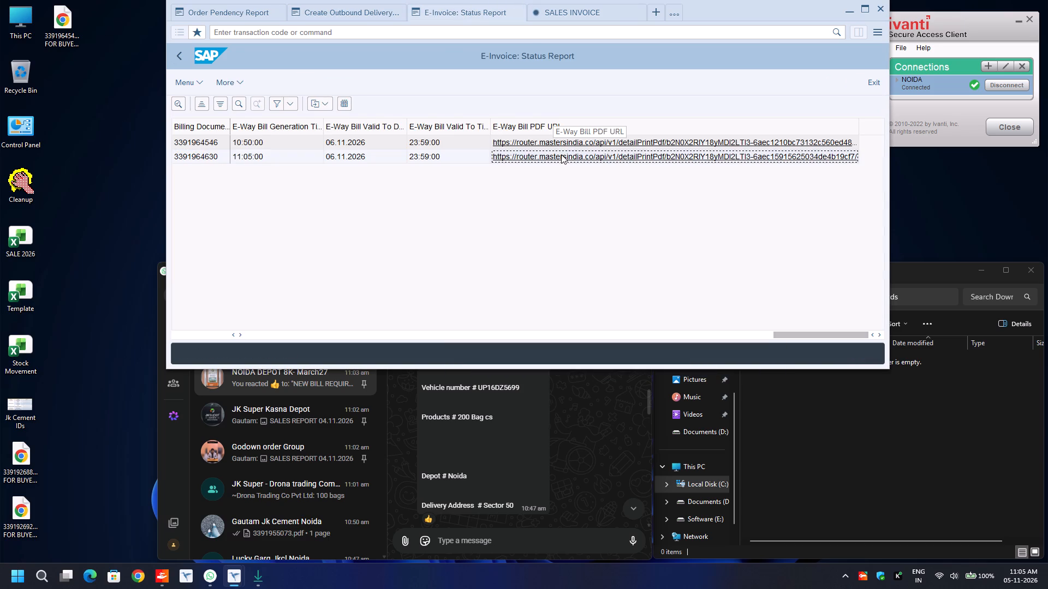
key(Left)
key(Return)
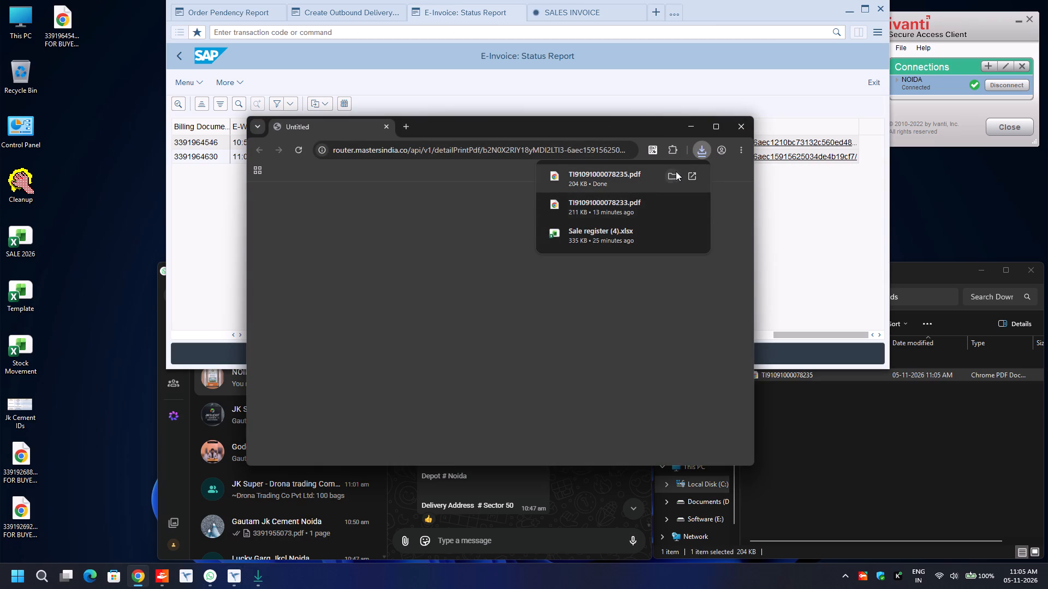
click(672, 174)
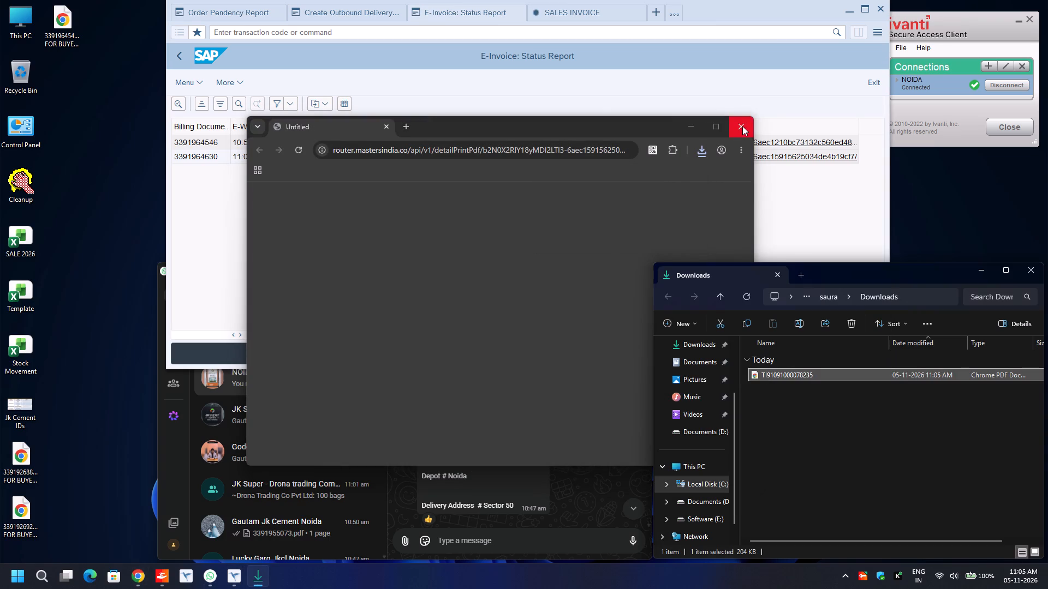
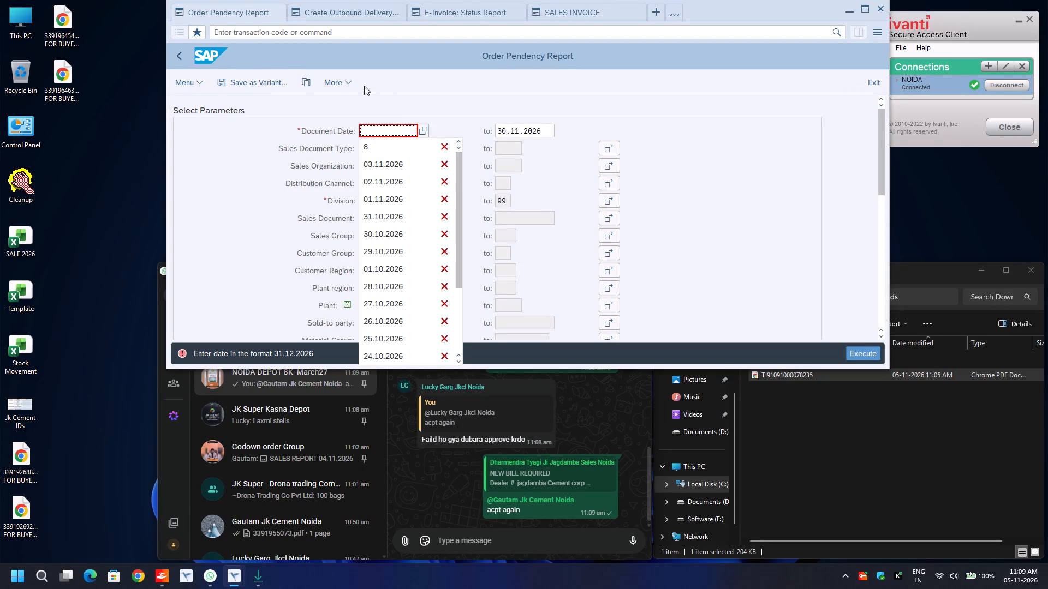
Remove the stray 8 from the document date suggestions and run the Order Pendency Report with a start date of 03.11.2026.
click(446, 147)
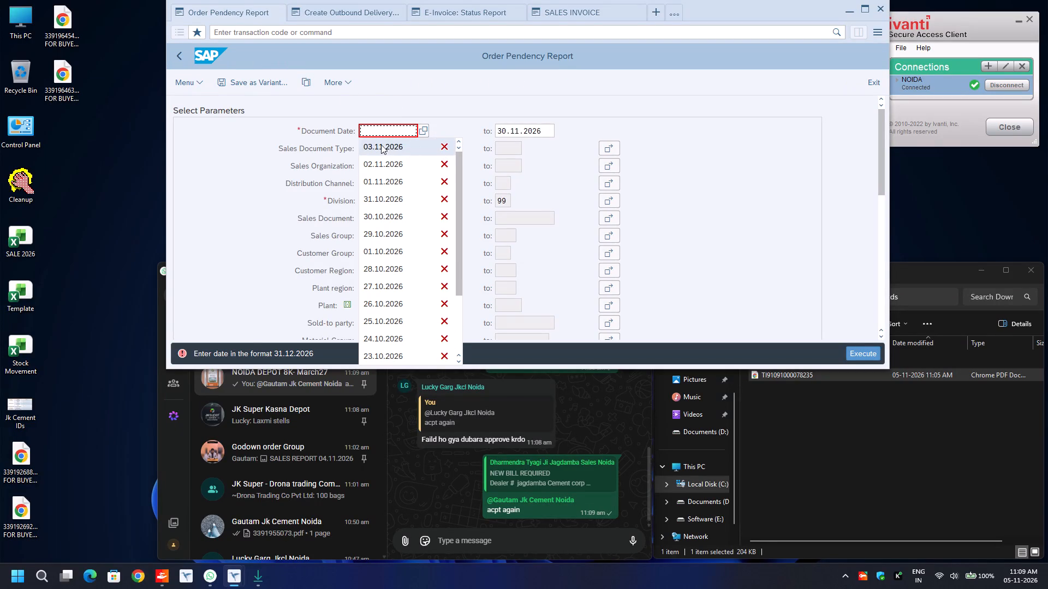
click(381, 145)
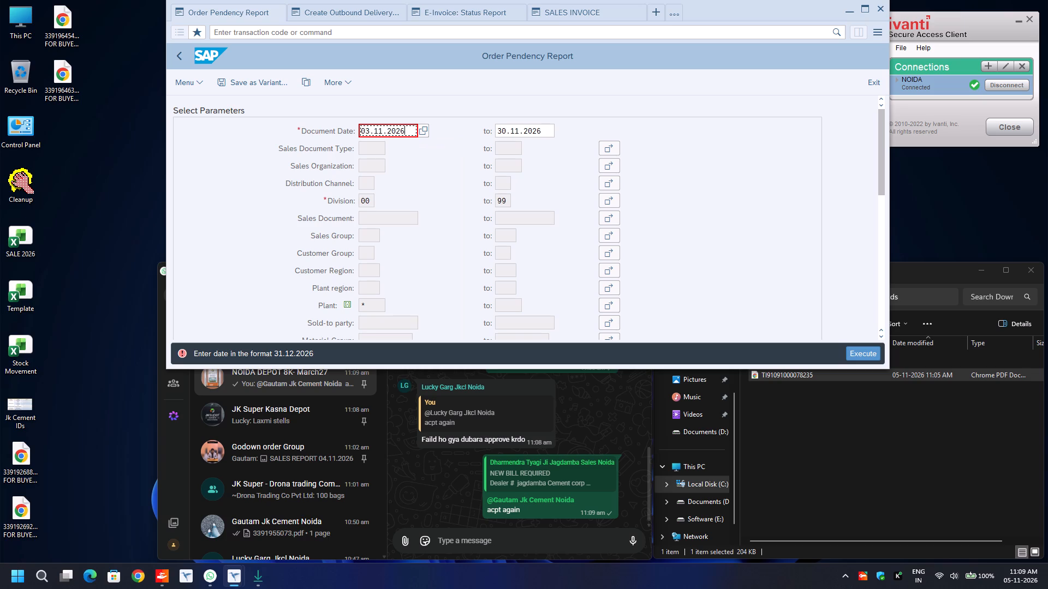
key(F8)
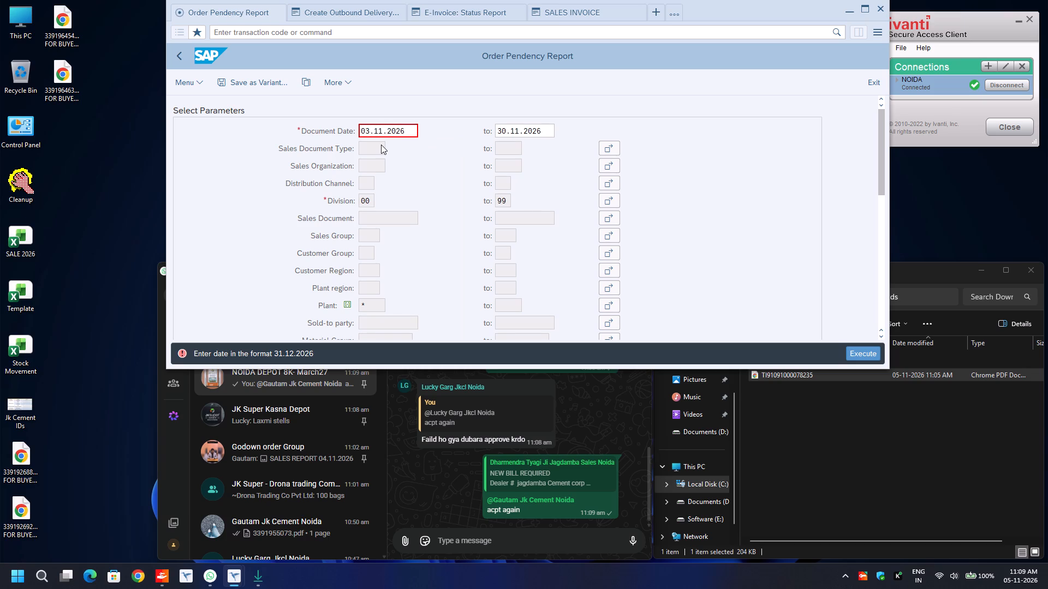
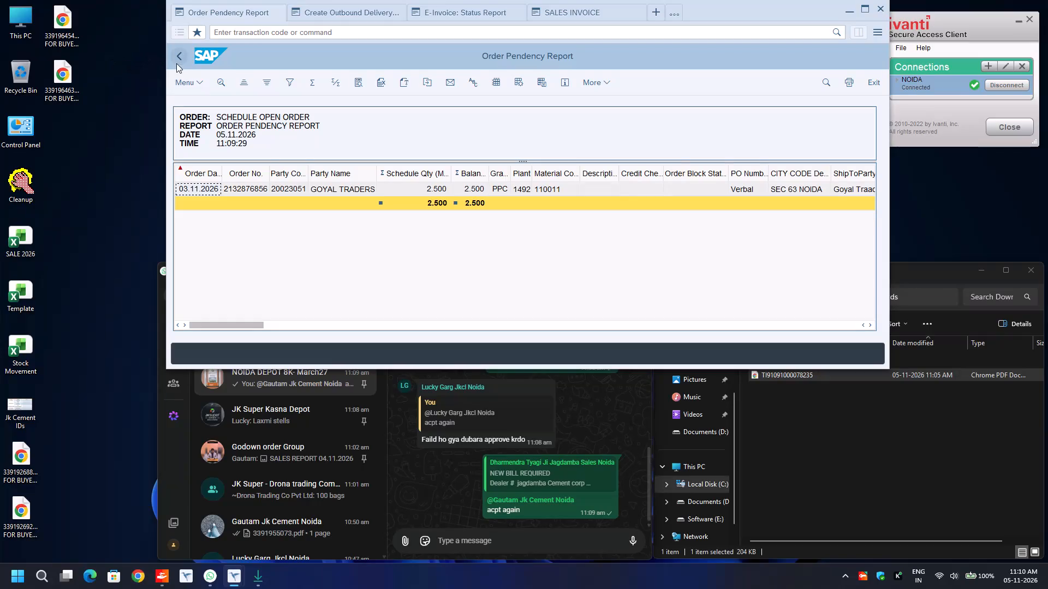
Return from the pending order list to the Order Pendency Report's selection parameters.
drag(186, 57, 179, 56)
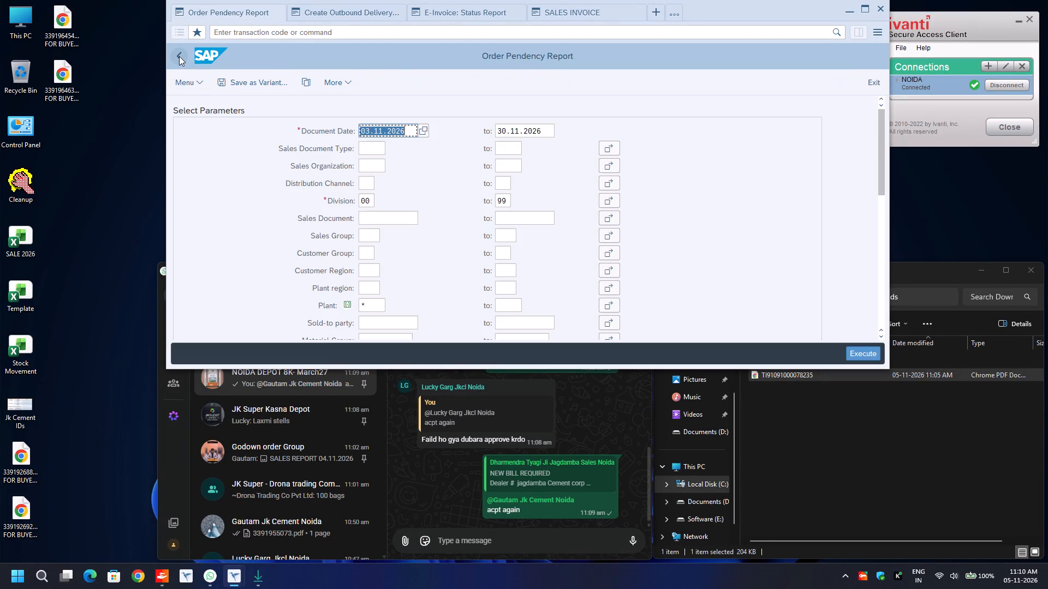
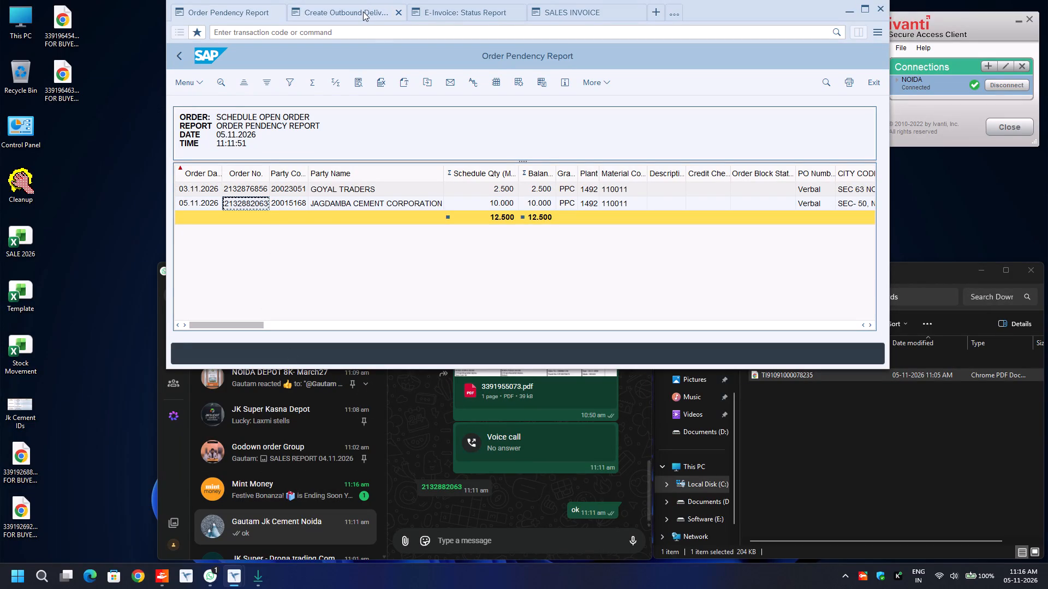
Switch to the Create Outbound Delivery with Order Reference session and select the existing order number for replacement.
click(363, 11)
key(ctrl+a)
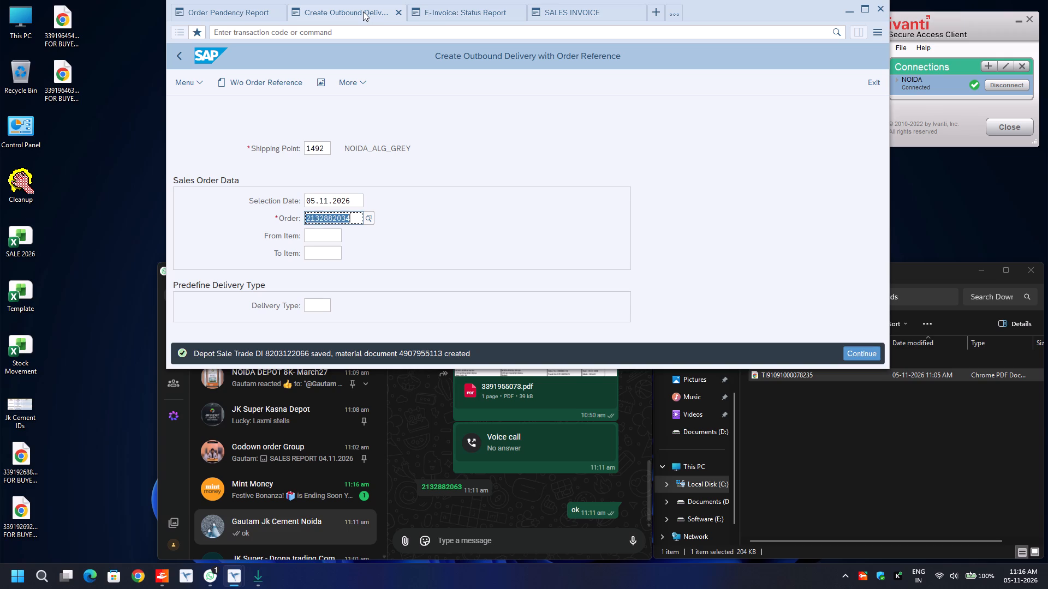
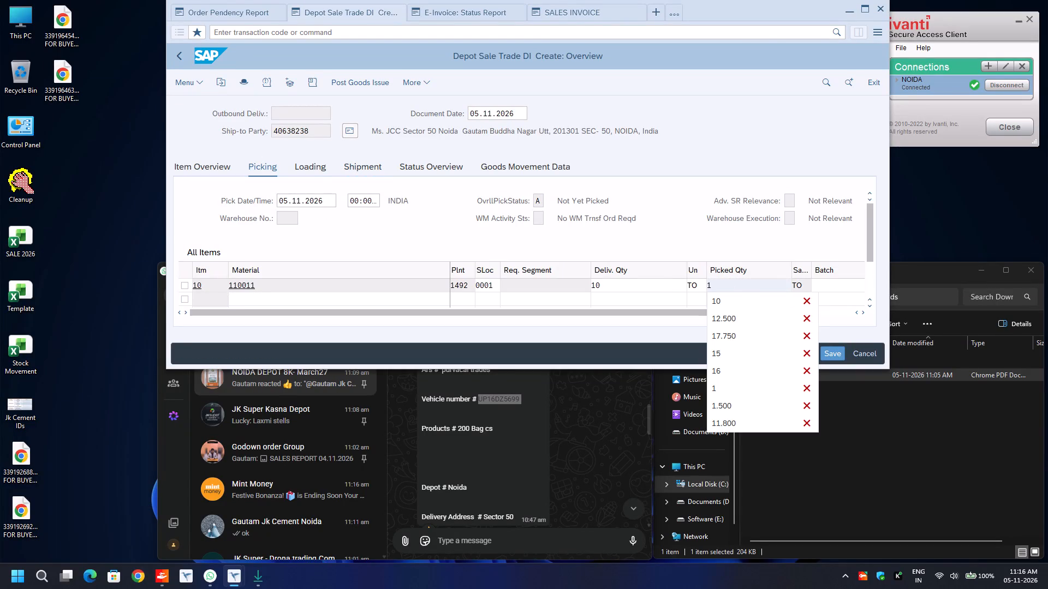
Enter picked quantity 10 and batch 1033-1492 for material 110011 in the delivery's picking data.
key(Tab)
text(1033)
key(Down)
key(Return)
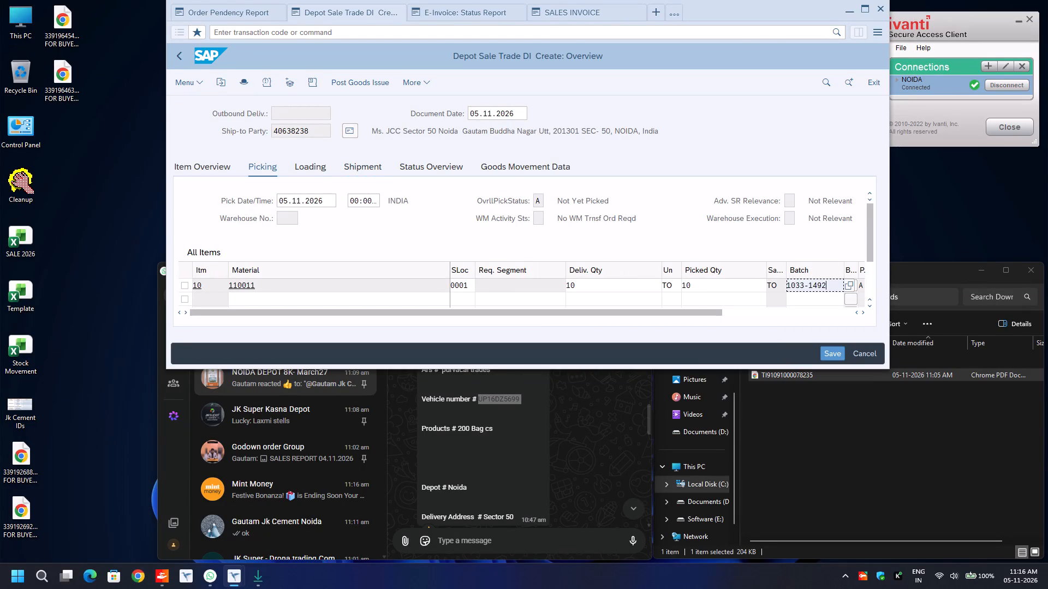
In the delivery header's additional data, set the transport mode to ROAD and fill in Road Transporter1 from its earlier entries.
key(F8)
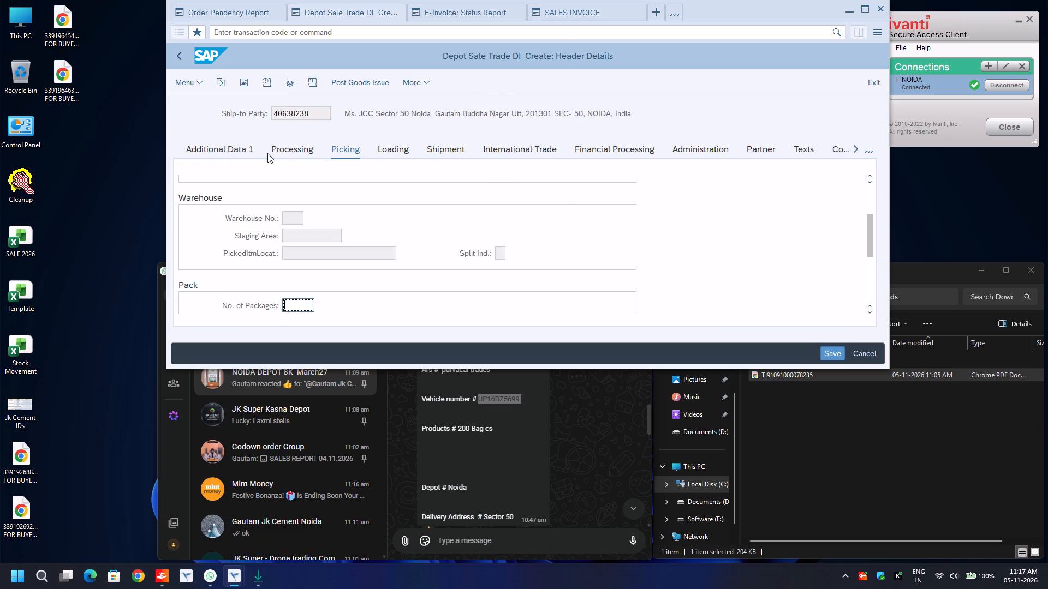
click(237, 146)
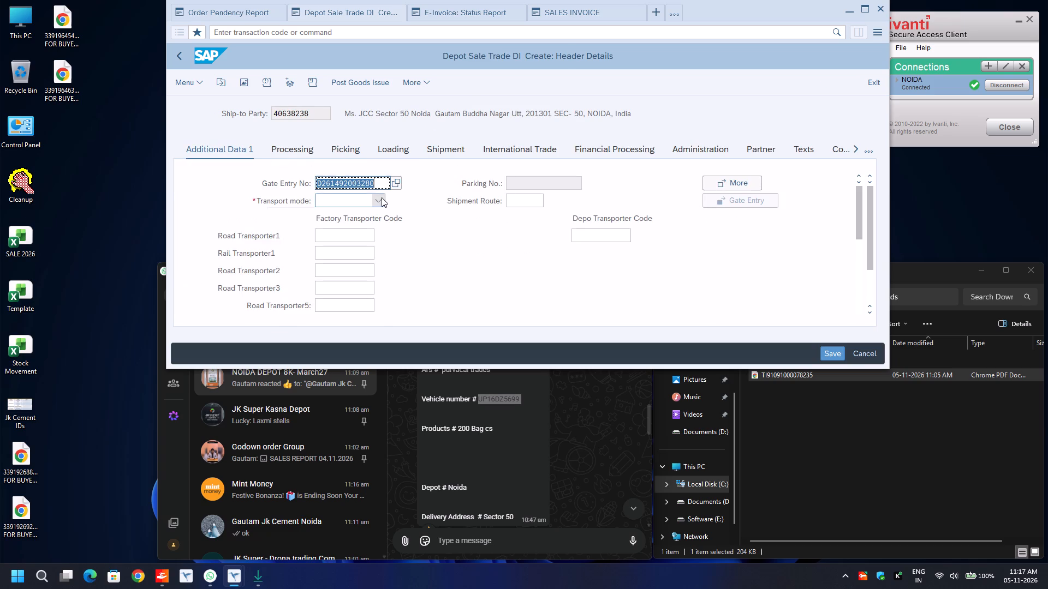
click(382, 197)
click(349, 252)
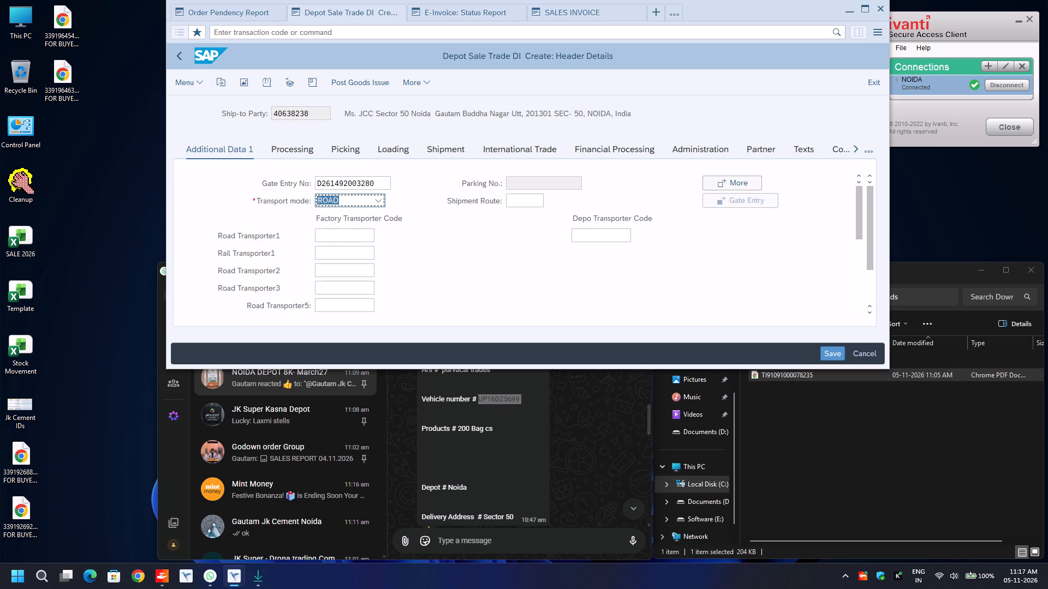
click(342, 231)
key(BackSpace)
key(Down)
key(Return)
key(Return)
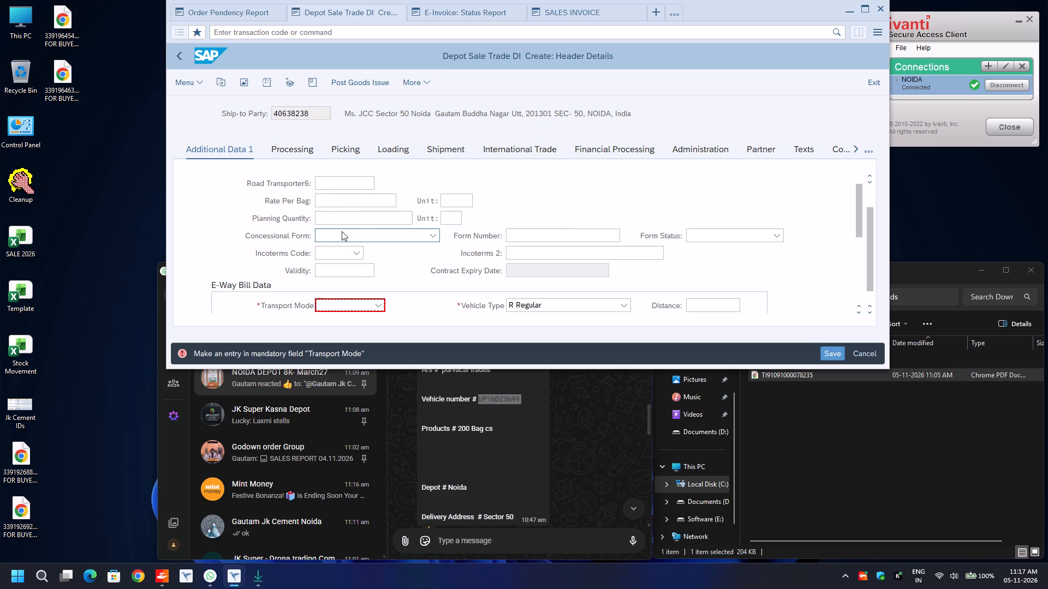
In the E-Way Bill data, set the transport mode to Road and the distance to 30.
text(ro)
key(Tab)
key(Tab)
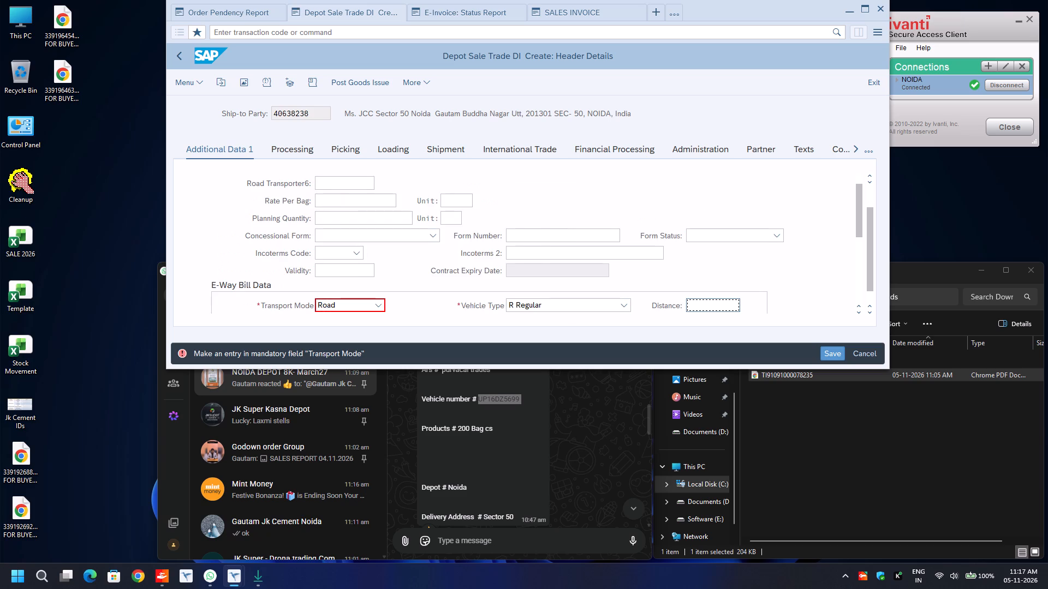
key(BackSpace)
key(Down)
key(Return)
Enter the copied vehicle number as the truck number and SELF as the LR/RR number.
key(Down)
key(Down)
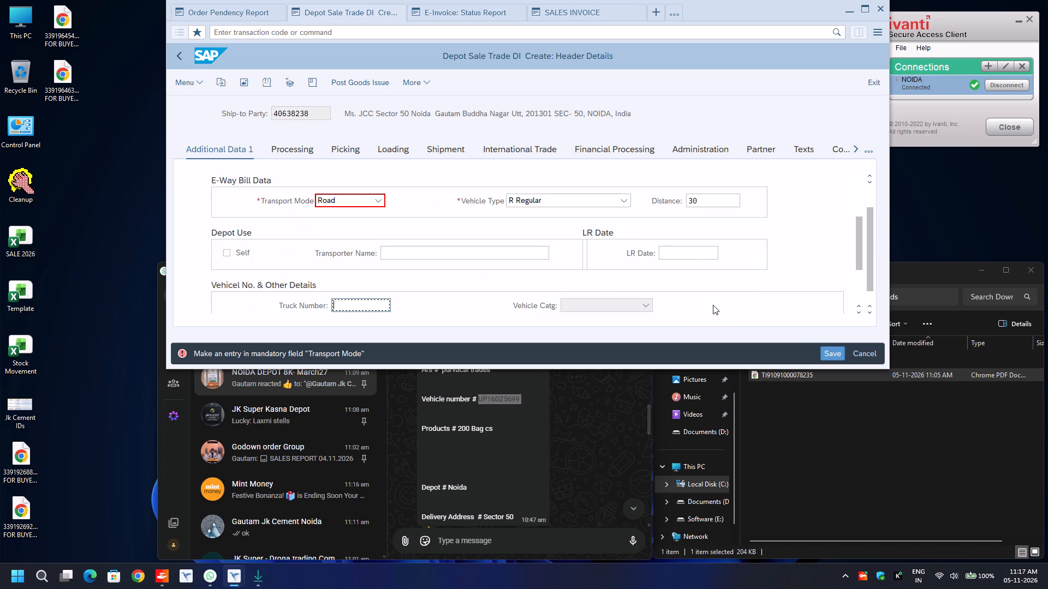
key(ctrl+v)
key(Tab)
key(Tab)
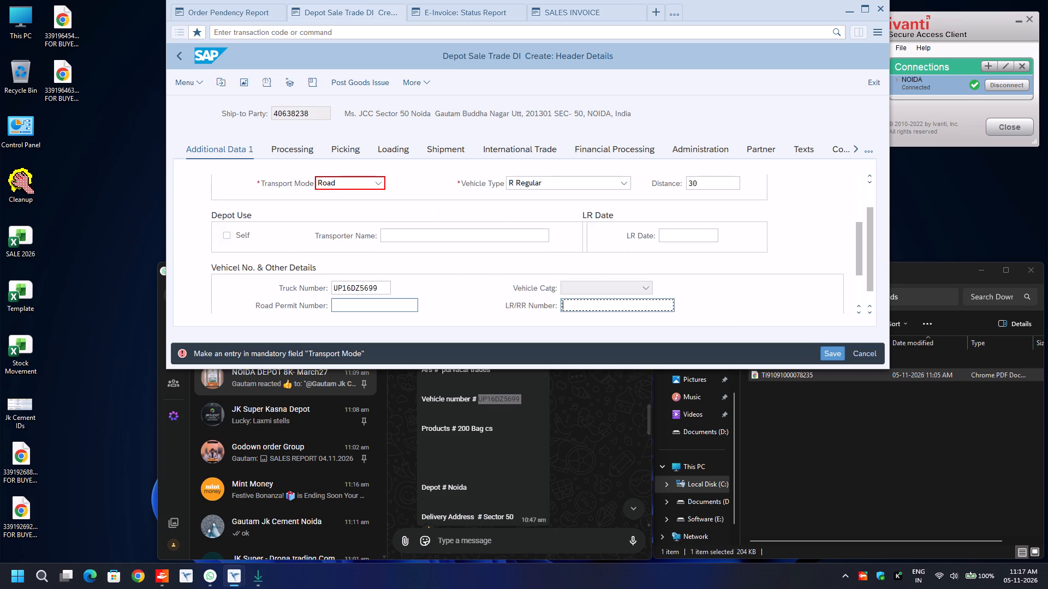
key(BackSpace)
key(Down)
key(Return)
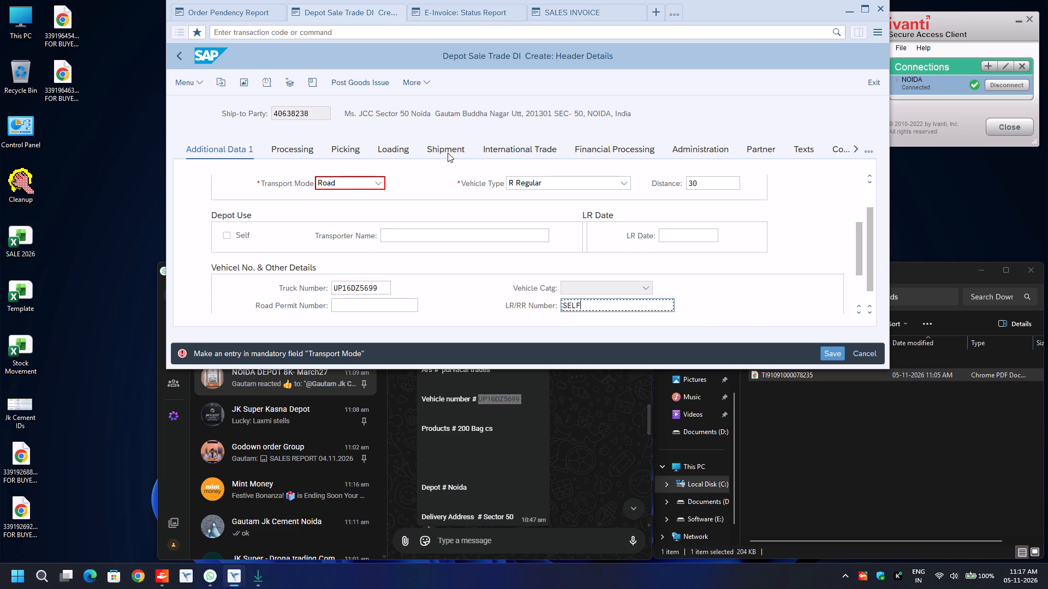
Bring up the delivery header's shipment data and post the goods issue.
click(448, 149)
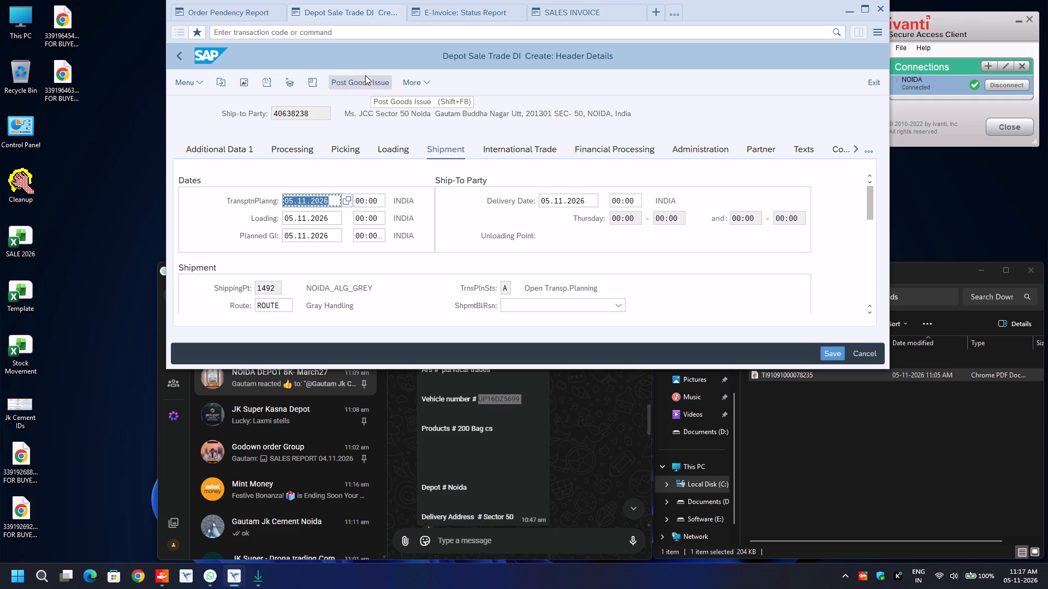
drag(365, 75, 360, 82)
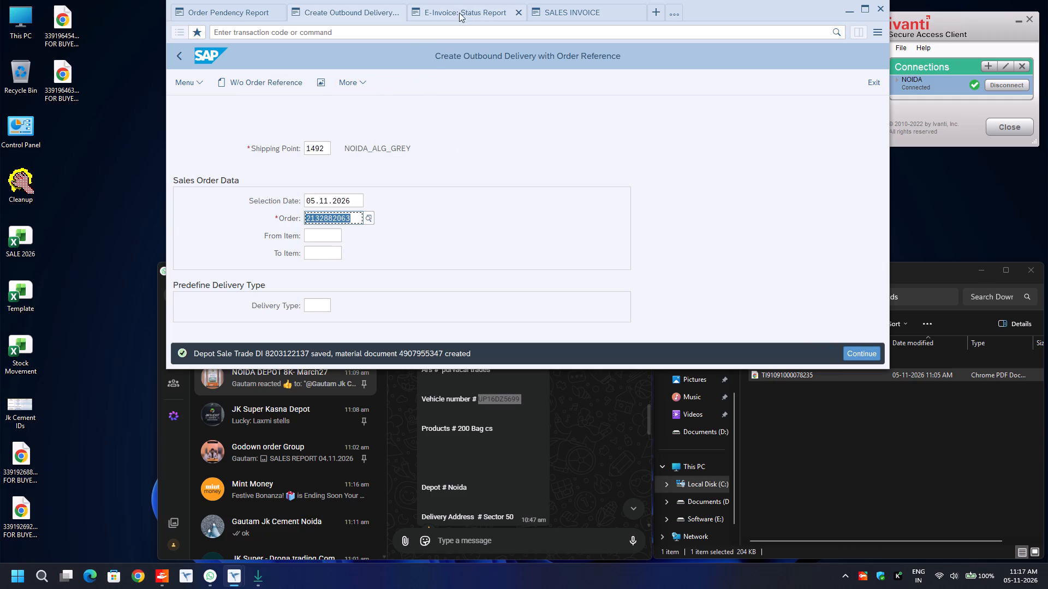
Switch to the E-Invoice Status Report session and return to the e-Document Cockpit selection screen.
click(459, 8)
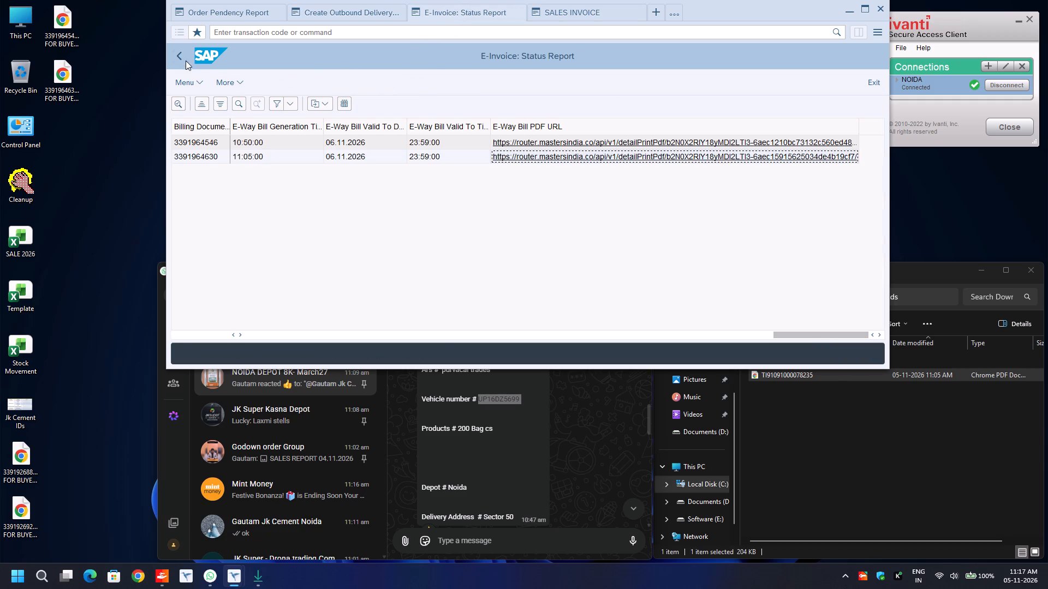
click(181, 55)
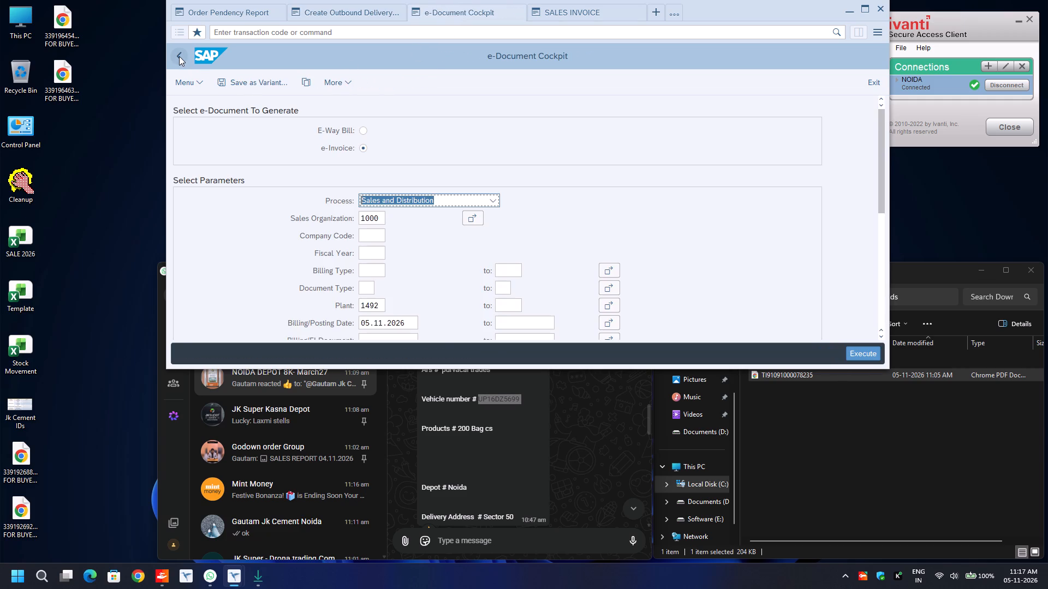
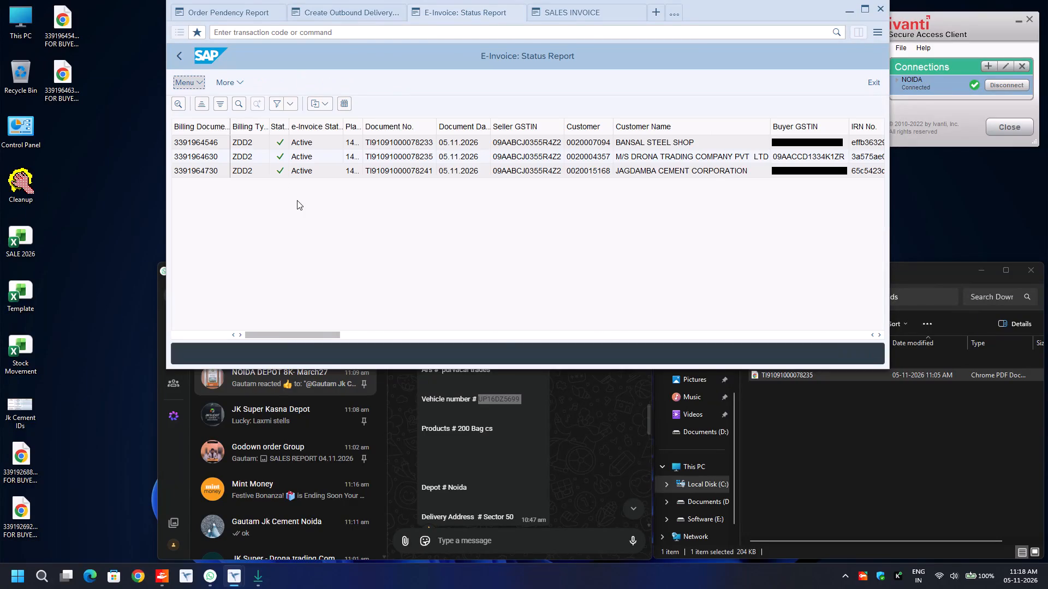
scroll(297, 200, down, 10)
click(196, 166)
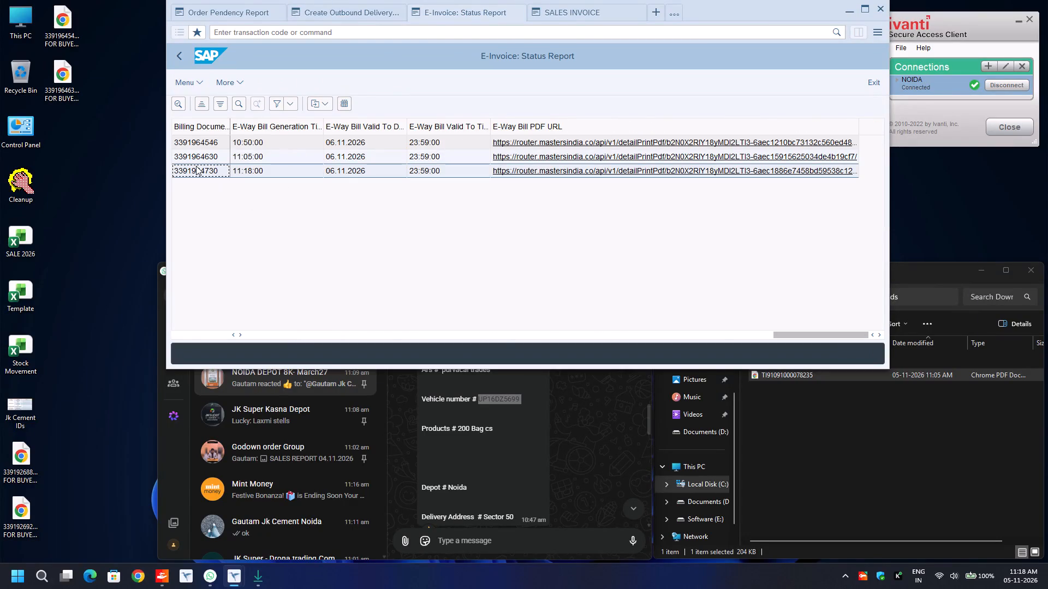
key(ctrl+y)
key(ctrl+c)
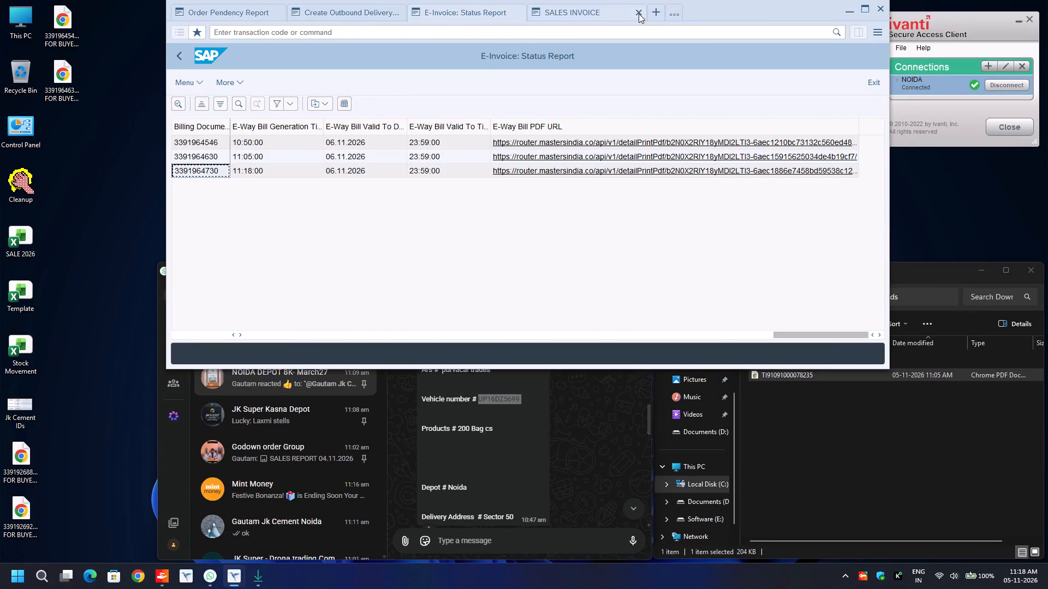
click(602, 8)
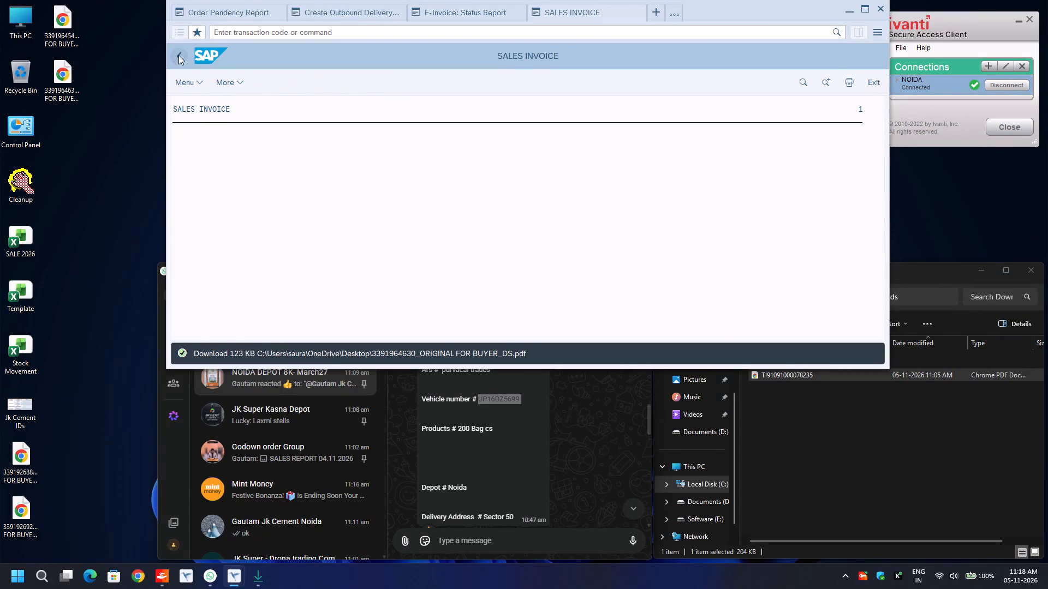
click(178, 55)
key(ctrl+v)
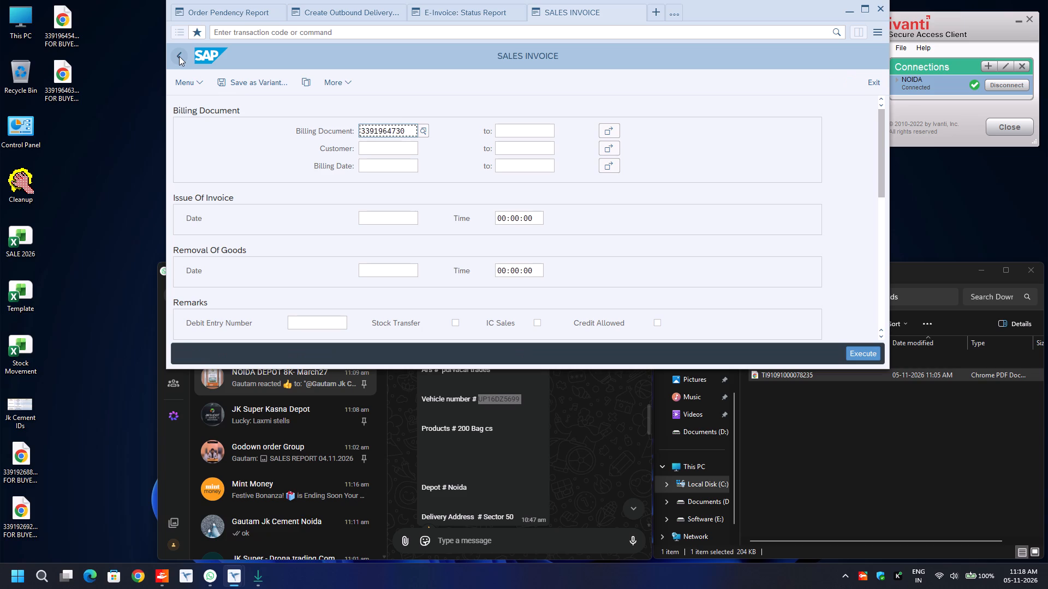
key(F8)
key(space)
key(Return)
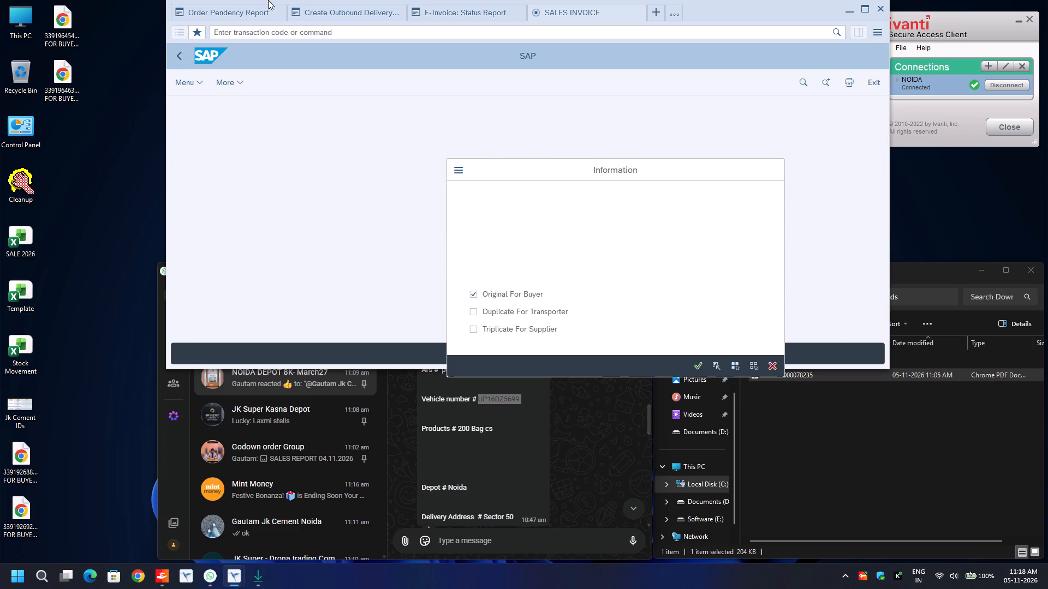
click(447, 9)
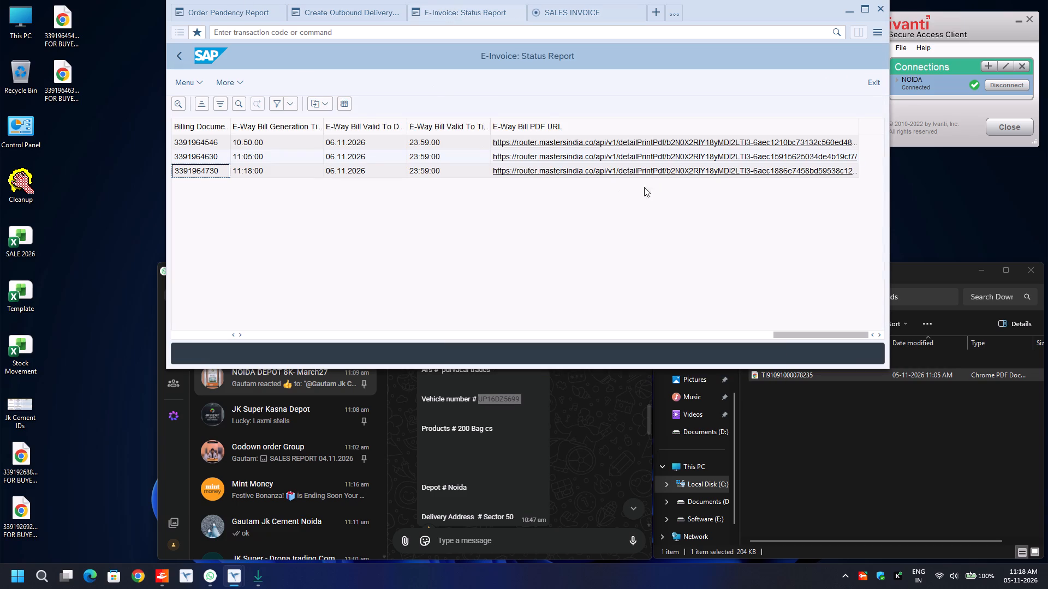
click(674, 169)
key(Left)
key(Return)
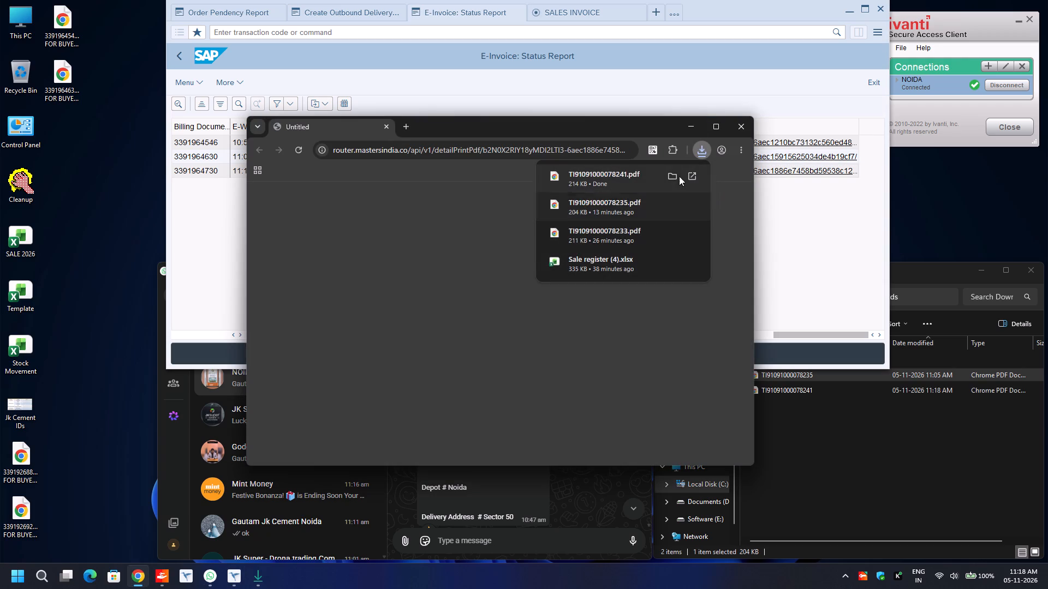
click(672, 175)
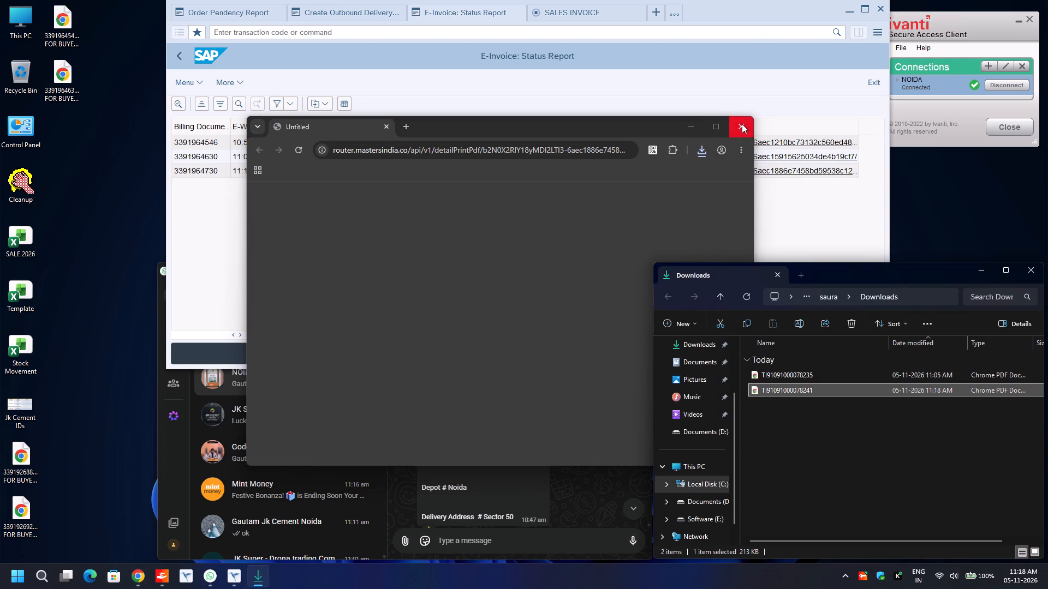
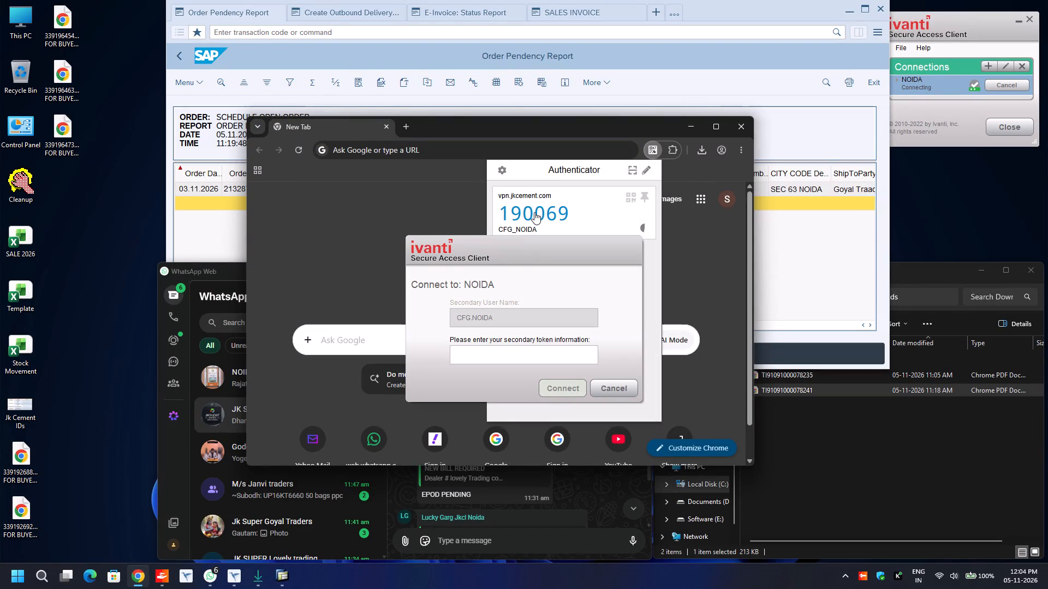
Copy the current one-time code from the Authenticator for the NOIDA VPN connection's secondary token.
click(534, 212)
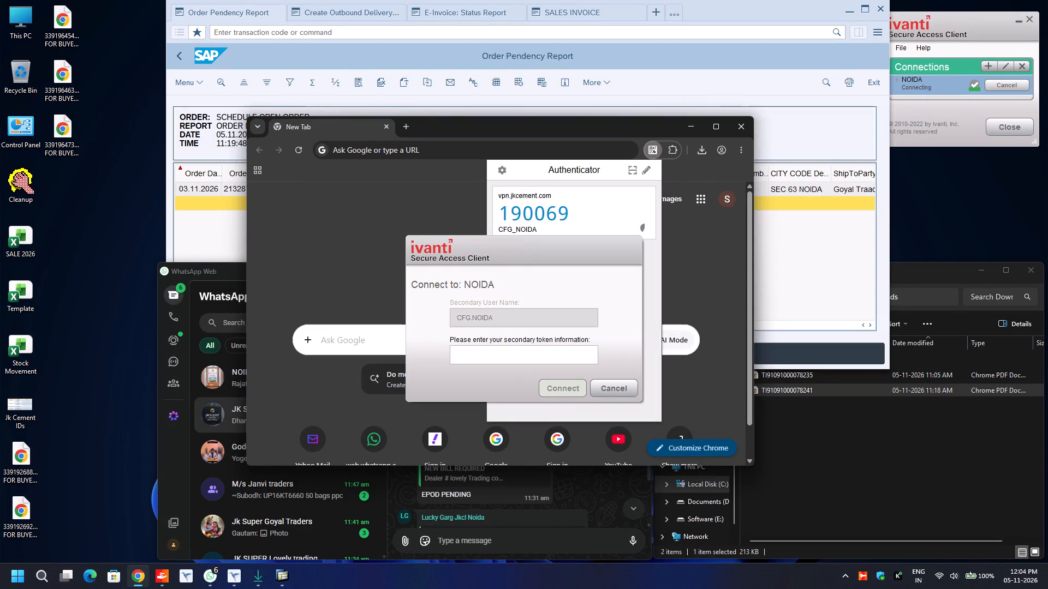
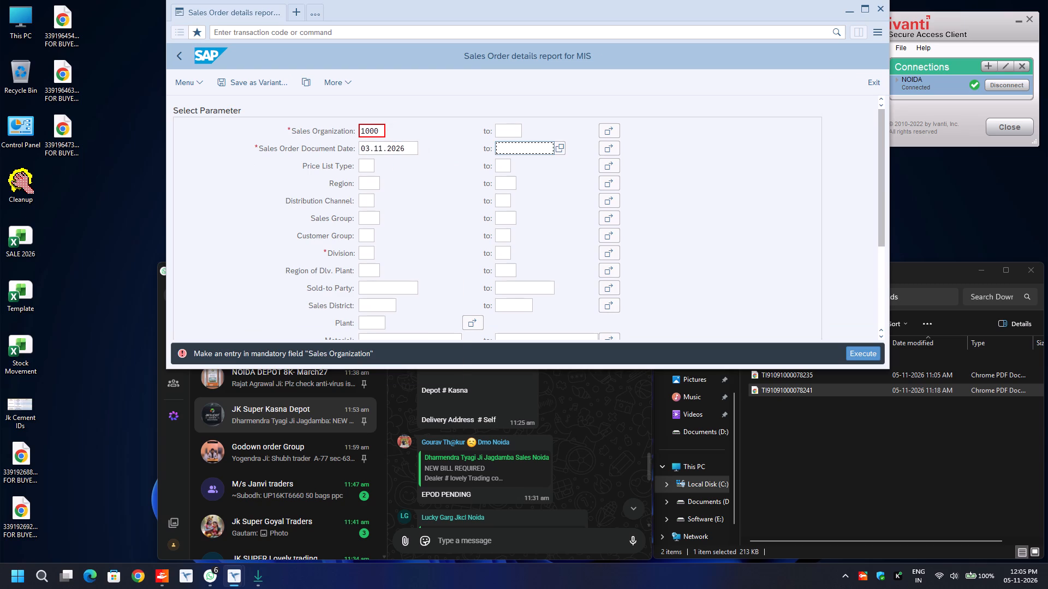
Set the sales order document date's upper limit to 30.11.2026 and the division range to 00 to 99.
key(BackSpace)
key(Down)
key(Return)
key(Return)
key(BackSpace)
key(Down)
key(Return)
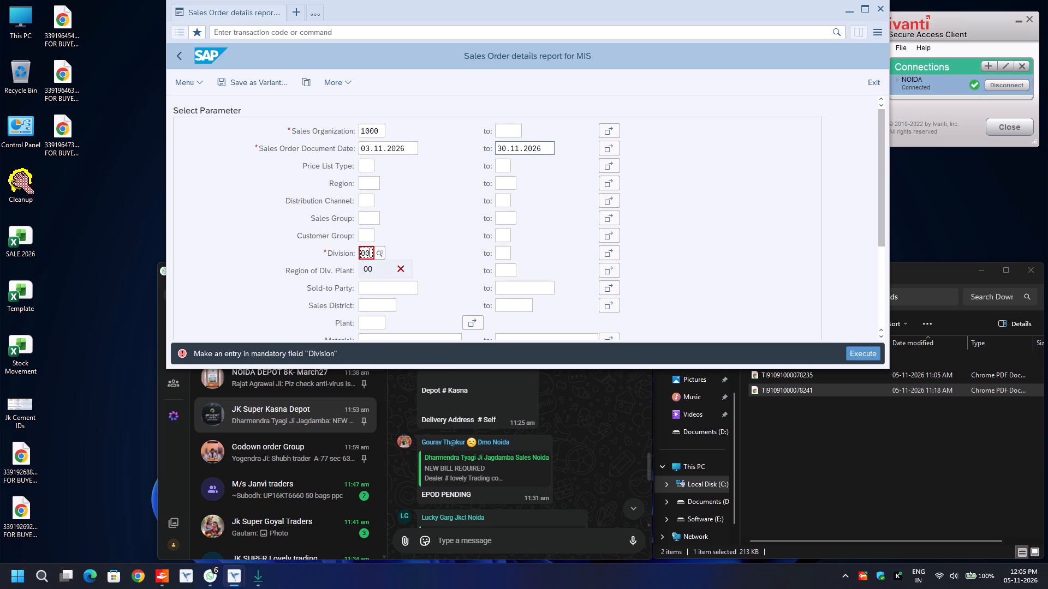
key(Tab)
key(BackSpace)
key(Down)
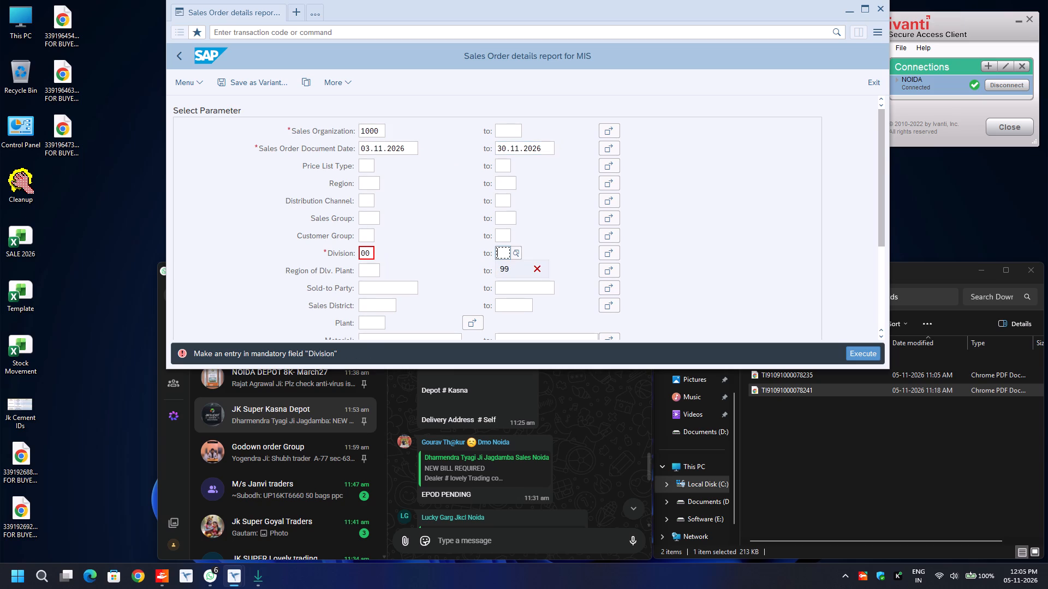
key(Return)
Add plants 8134 and 8135 as single values in the report's multiple plant selection.
key(Down)
key(Down)
key(Down)
key(Down)
key(Tab)
key(space)
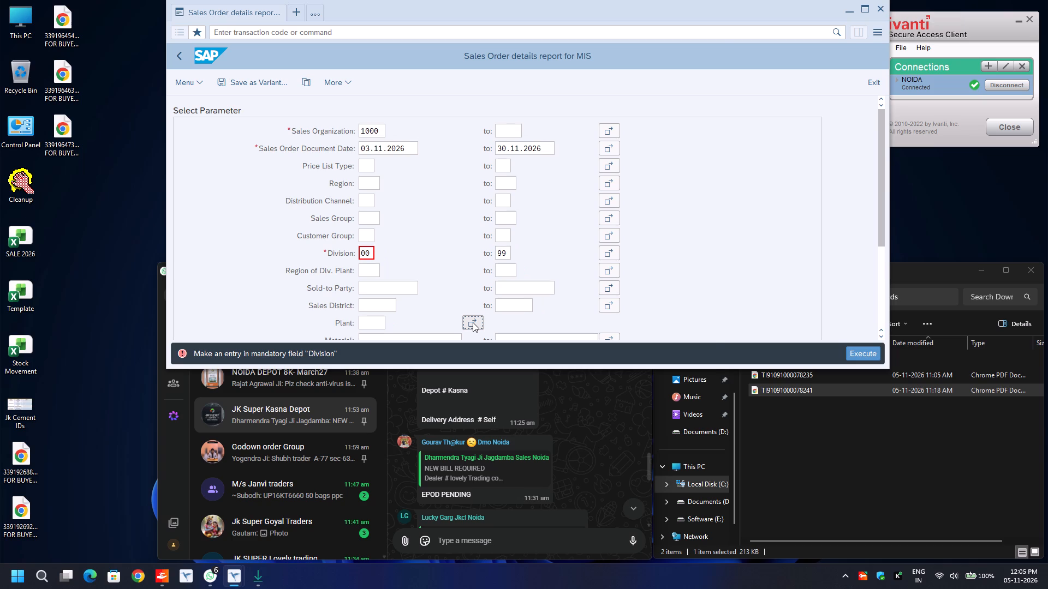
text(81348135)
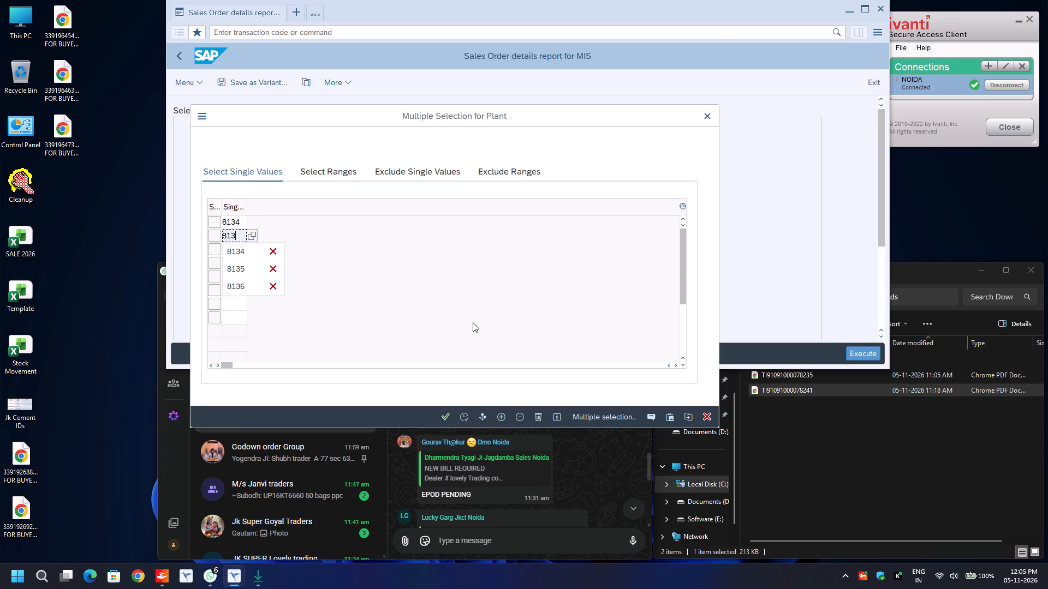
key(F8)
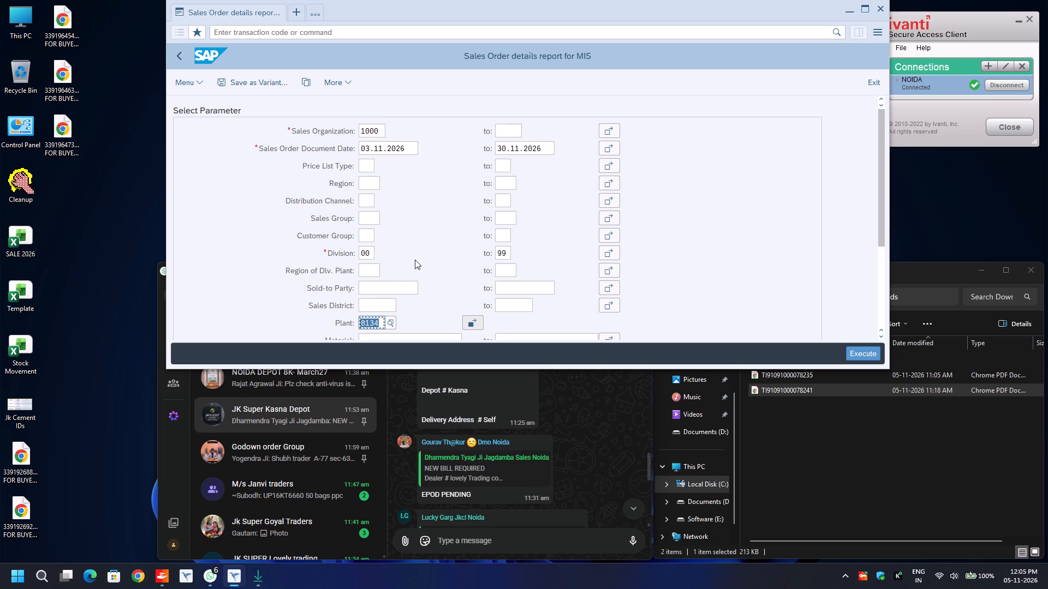
Set the sales order document date's start to 02.11.2026 and execute the report.
click(365, 147)
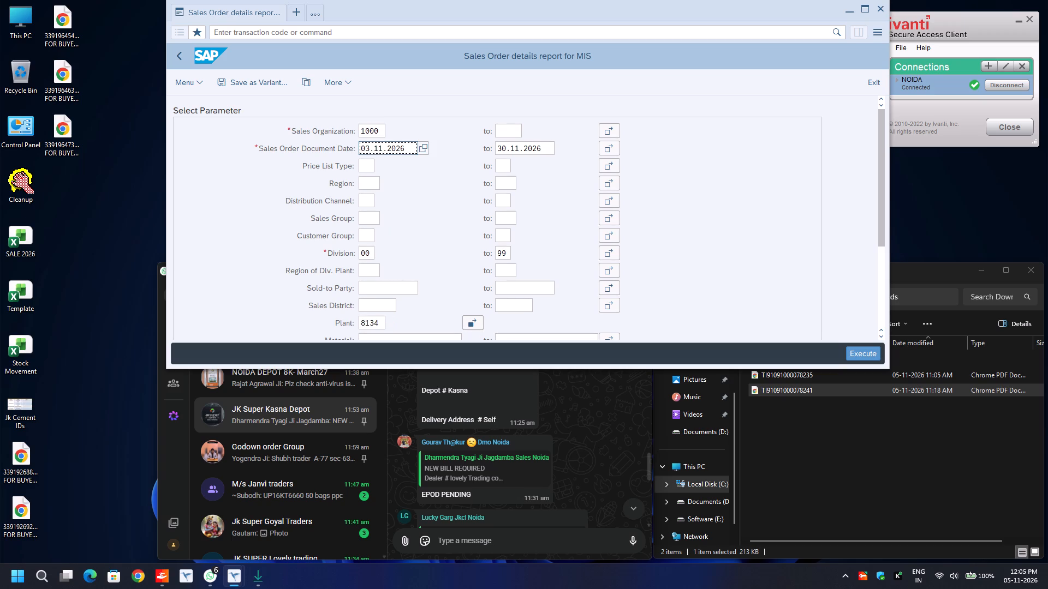
key(Delete)
key(2)
key(F8)
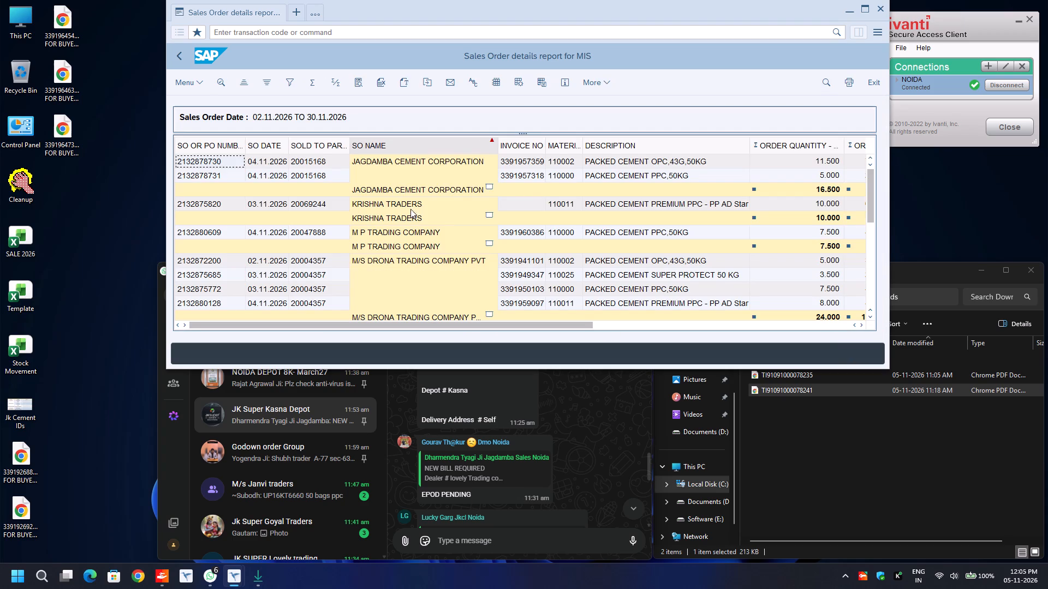
Look through the sales order report's dealer rows, checking their invoice numbers, materials and order quantities.
click(443, 262)
scroll(443, 262, down, 2)
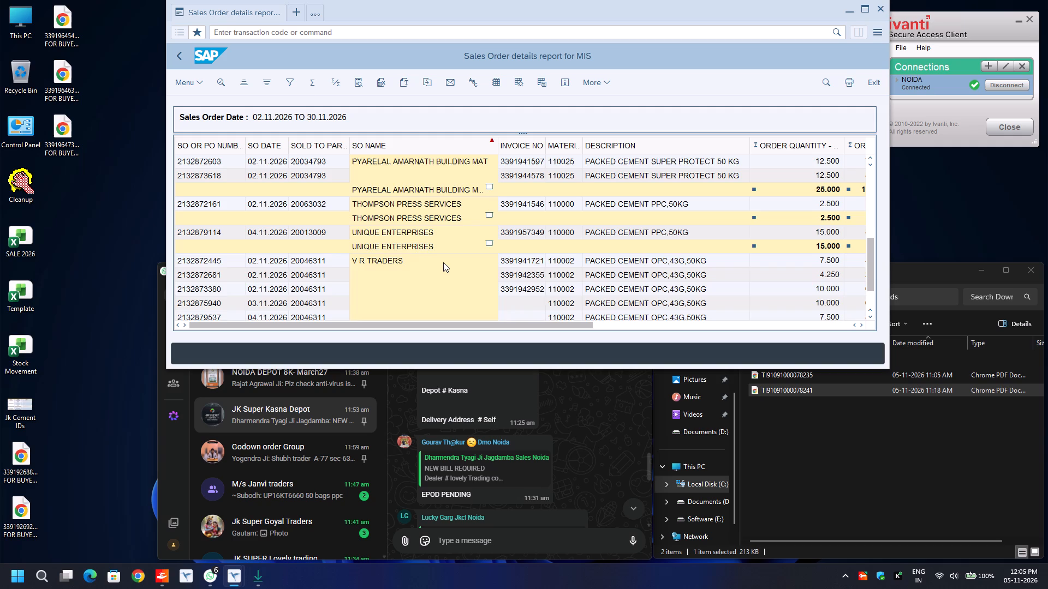
scroll(443, 262, up, 1)
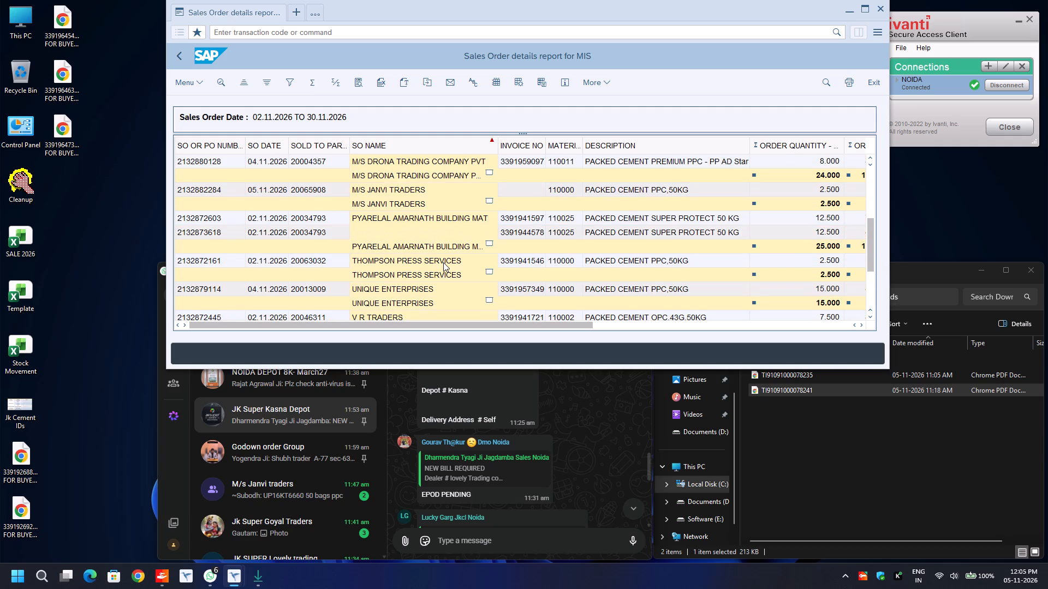
scroll(443, 262, down, 2)
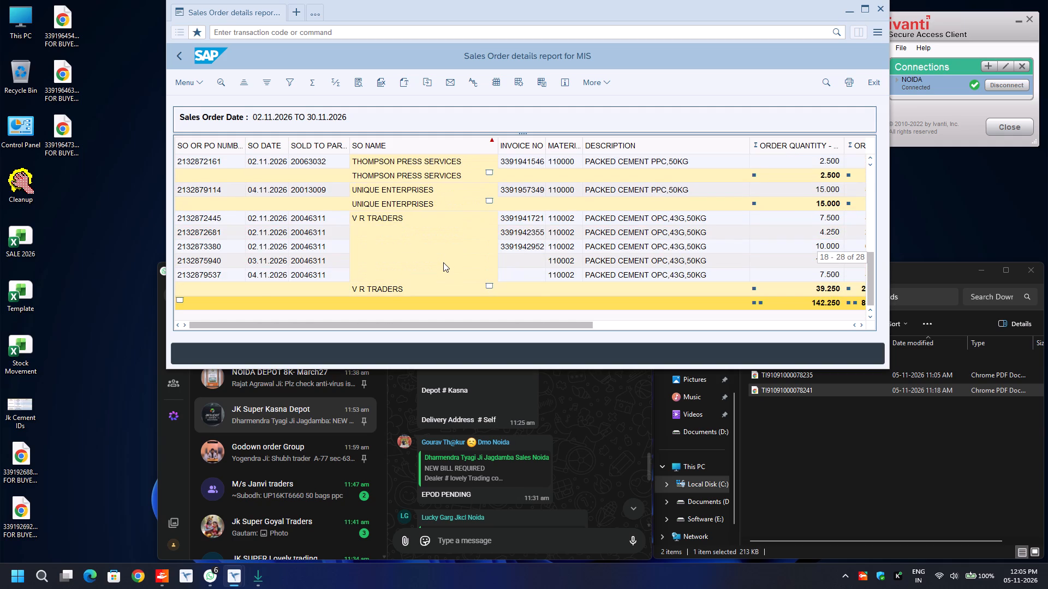
scroll(443, 262, up, 3)
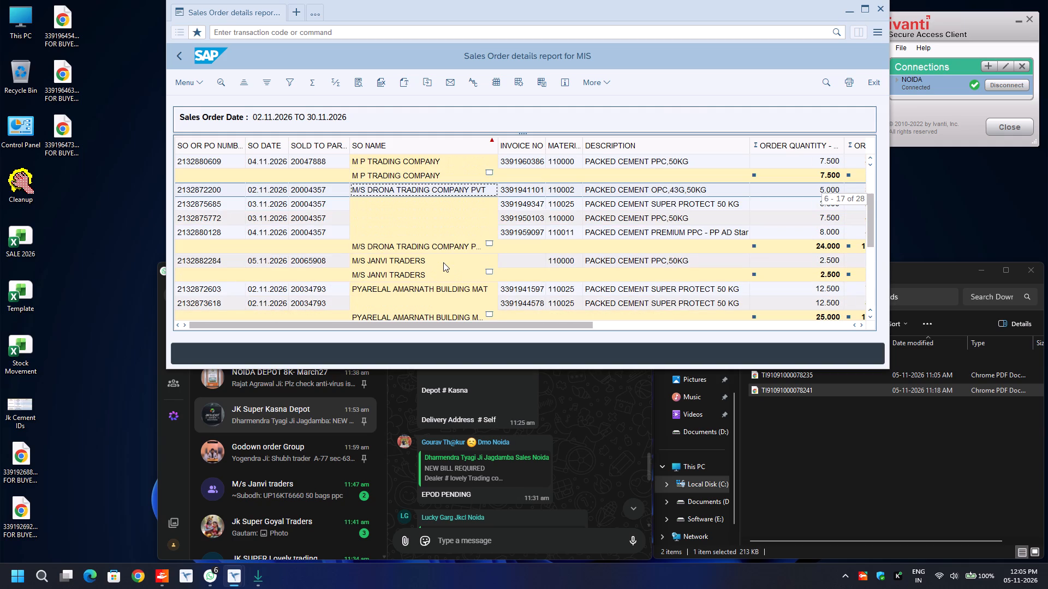
scroll(443, 262, up, 2)
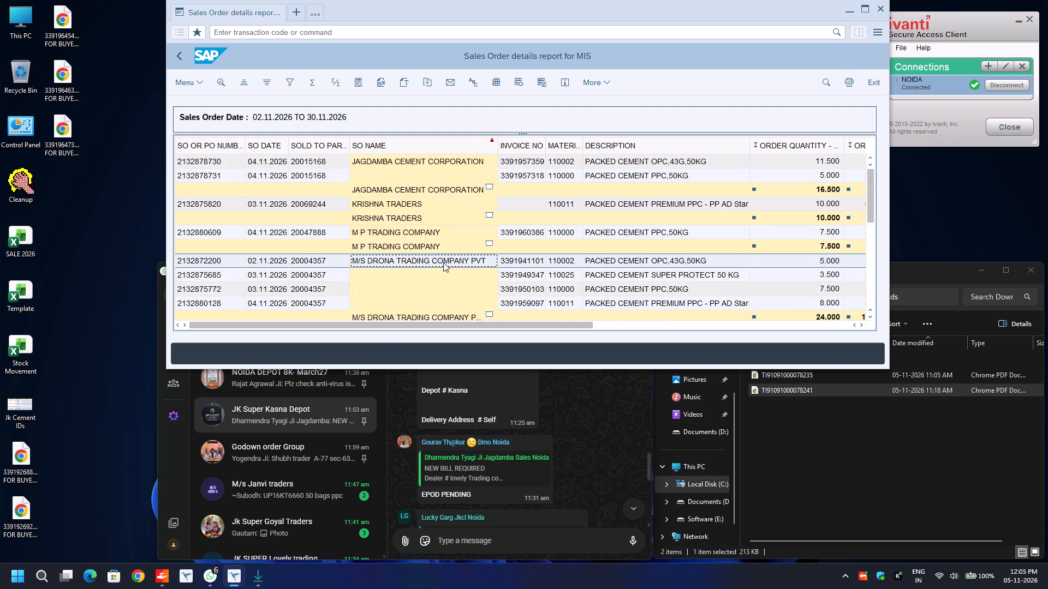
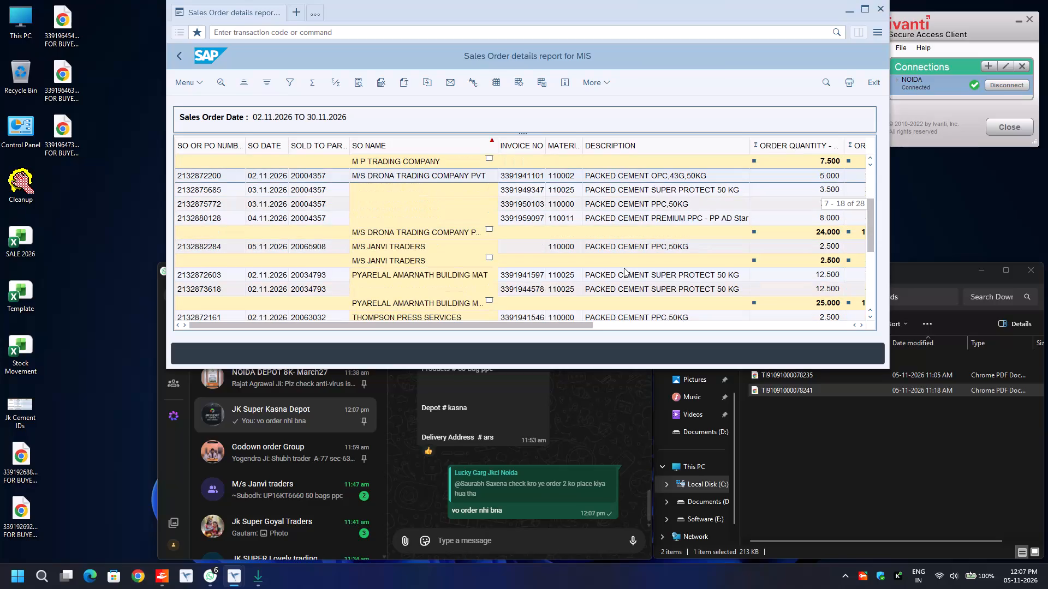
Review the full list of dealer sales orders, examining which orders have an invoice number and their materials and quantities.
scroll(624, 268, down, 2)
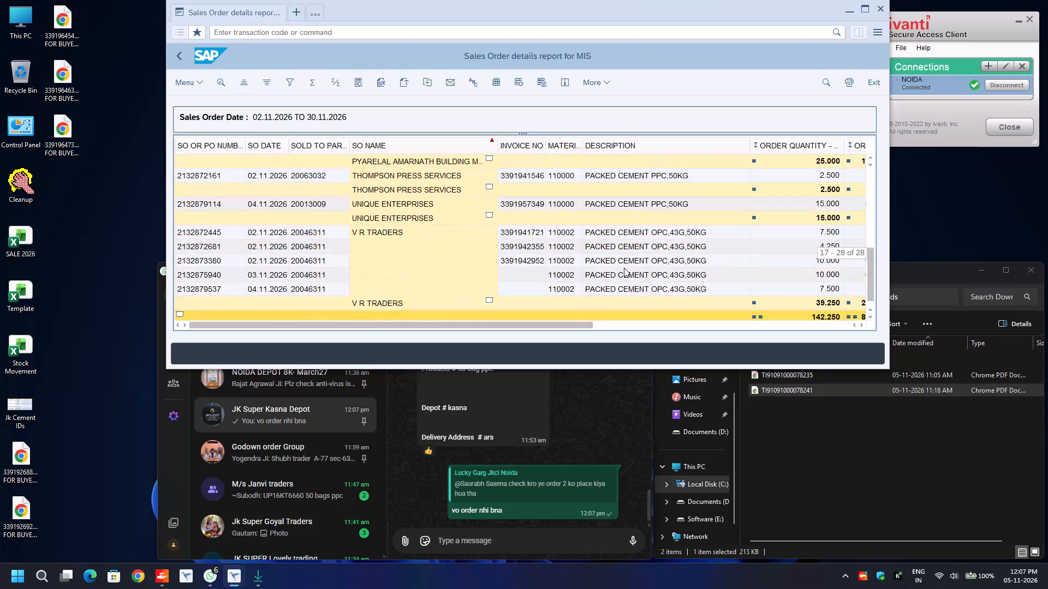
scroll(624, 268, up, 1)
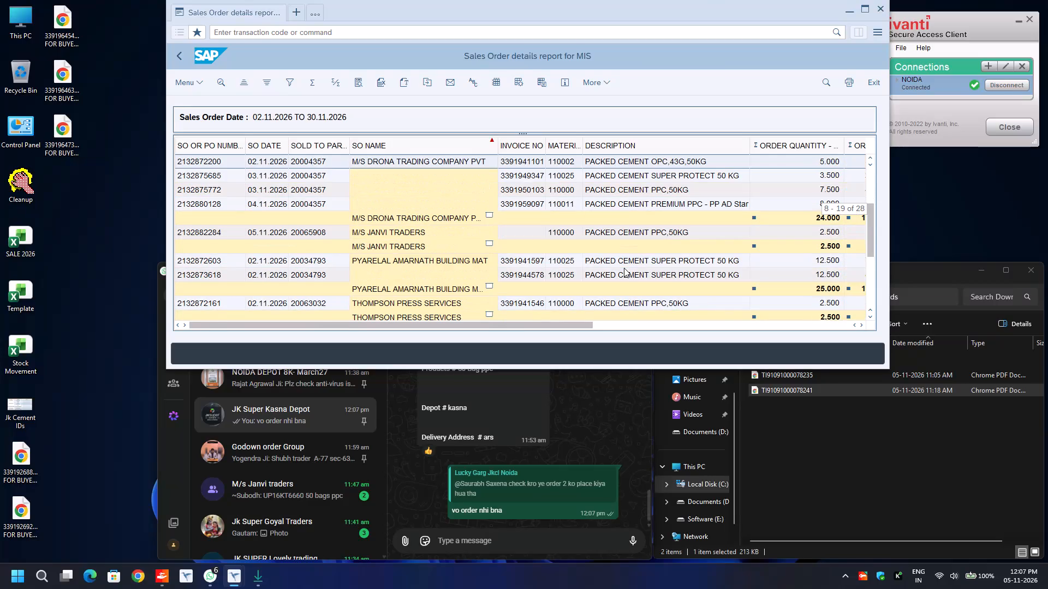
scroll(624, 268, up, 3)
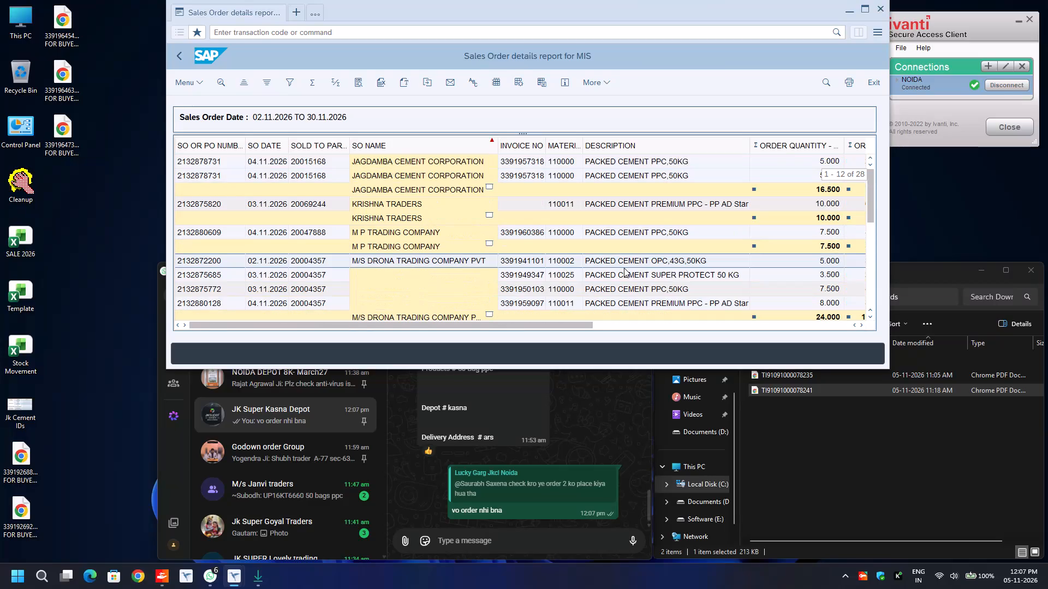
scroll(624, 268, up, 7)
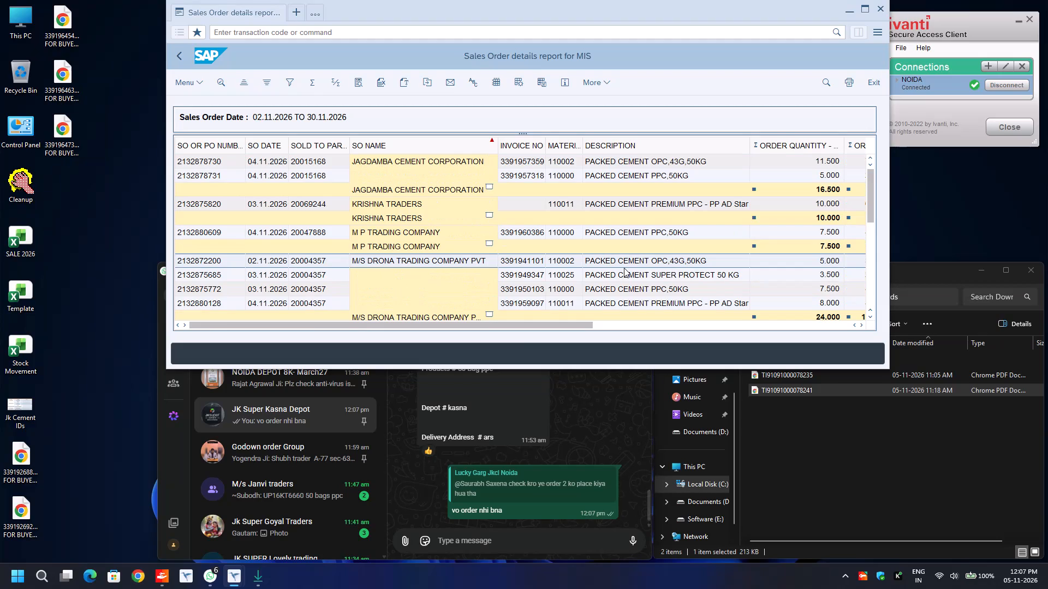
scroll(392, 212, down, 1)
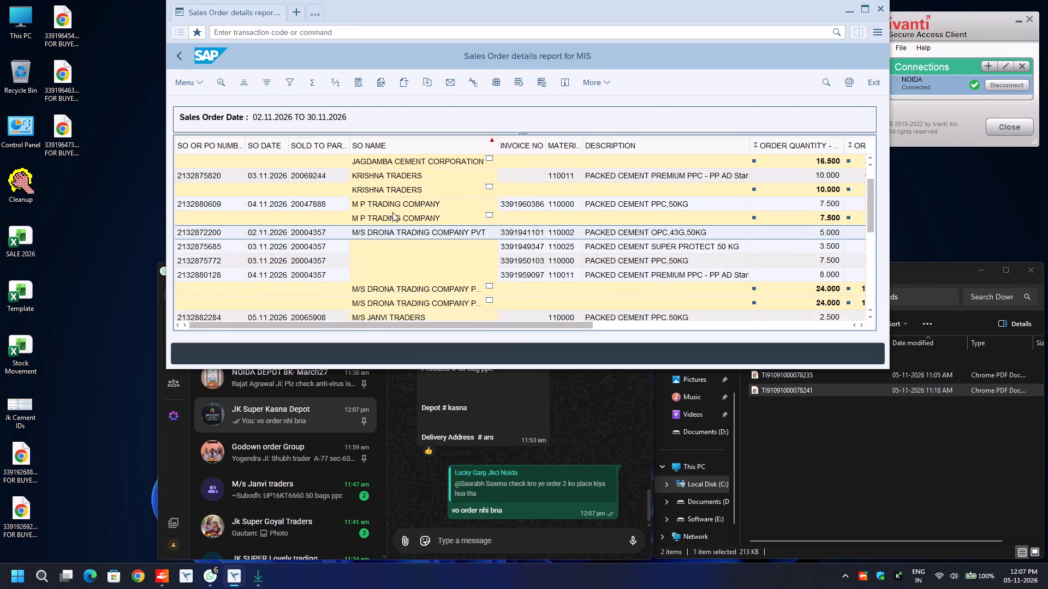
scroll(392, 212, down, 1)
scroll(392, 212, up, 1)
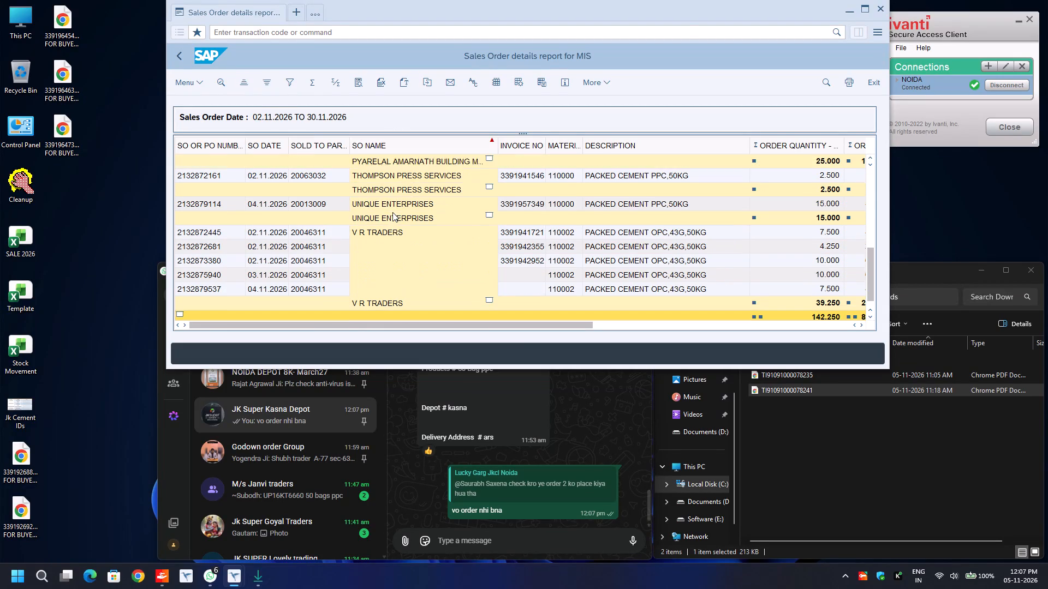
scroll(392, 212, up, 6)
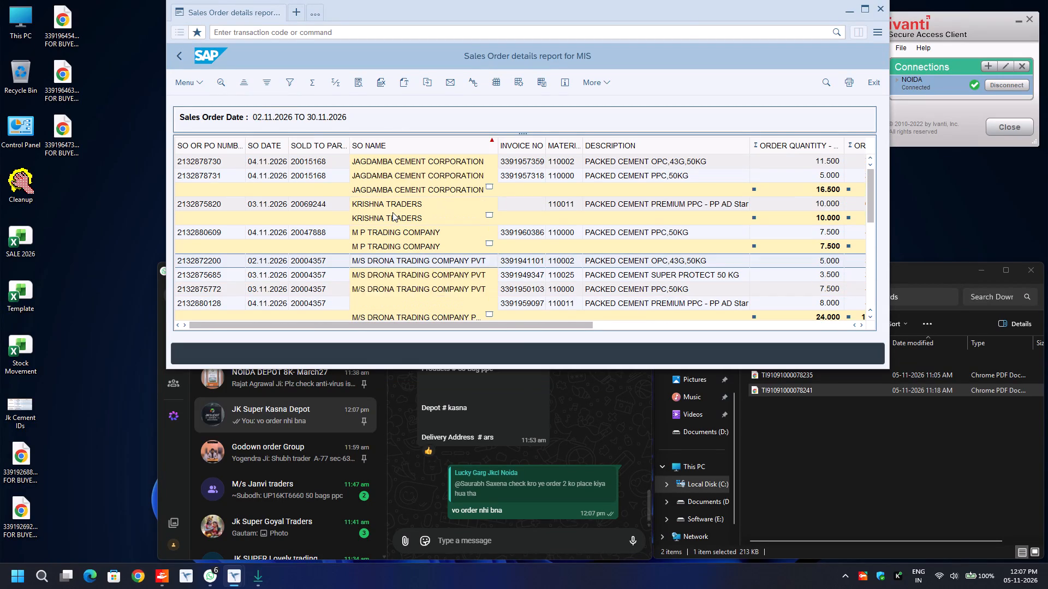
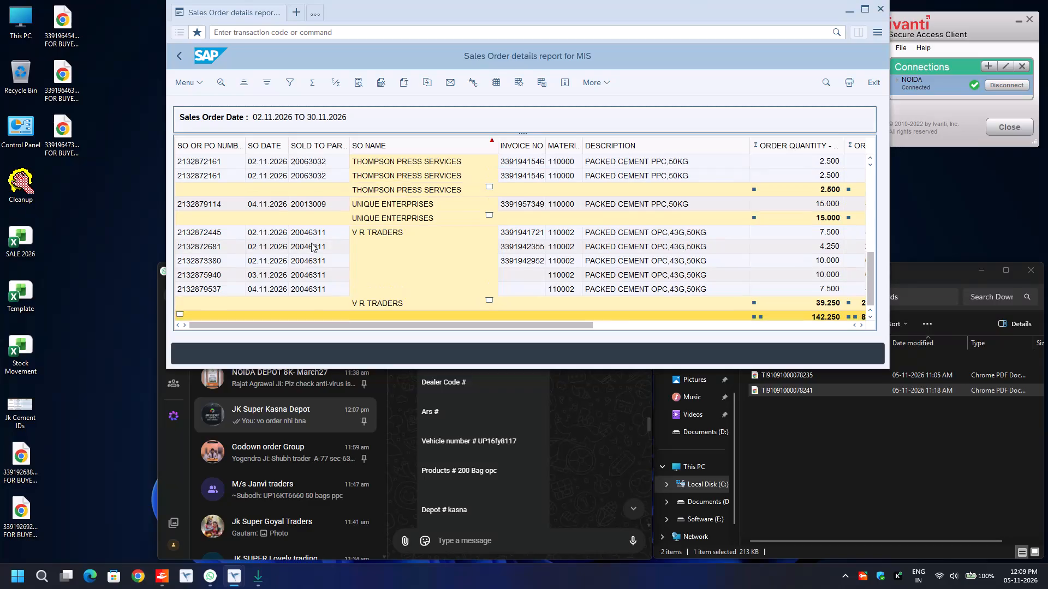
Return to the sales order report's selection criteria and set the document date's start to 05.11.2026.
scroll(311, 243, up, 1)
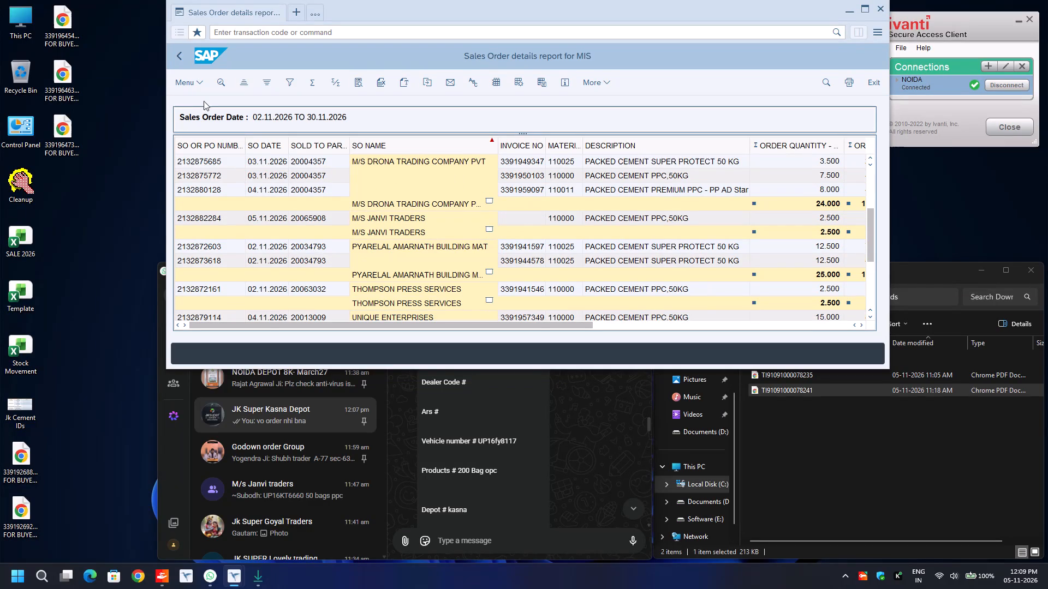
drag(179, 51, 179, 56)
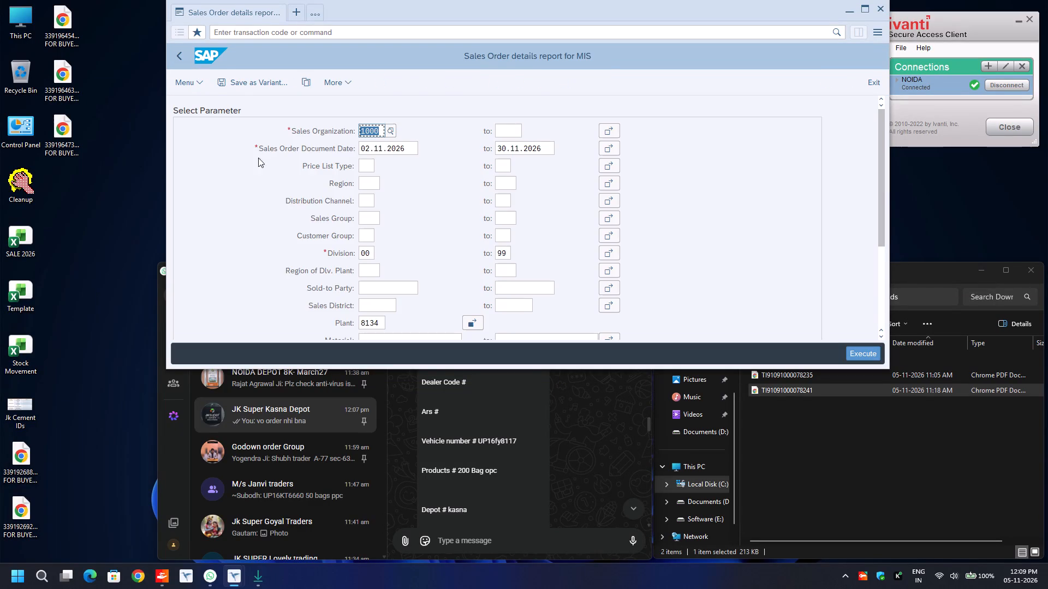
click(367, 148)
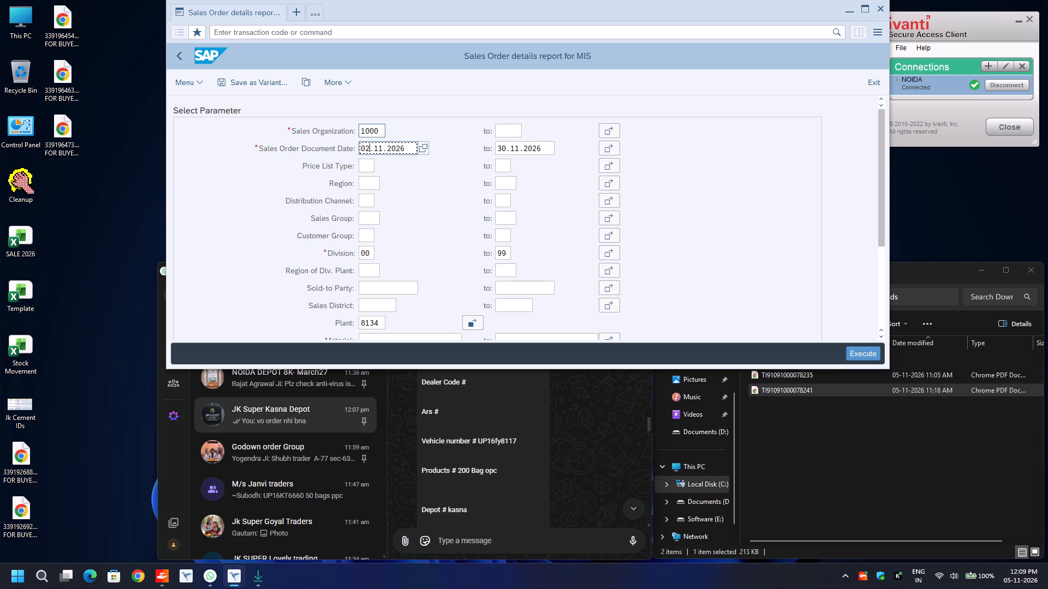
key(BackSpace)
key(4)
key(BackSpace)
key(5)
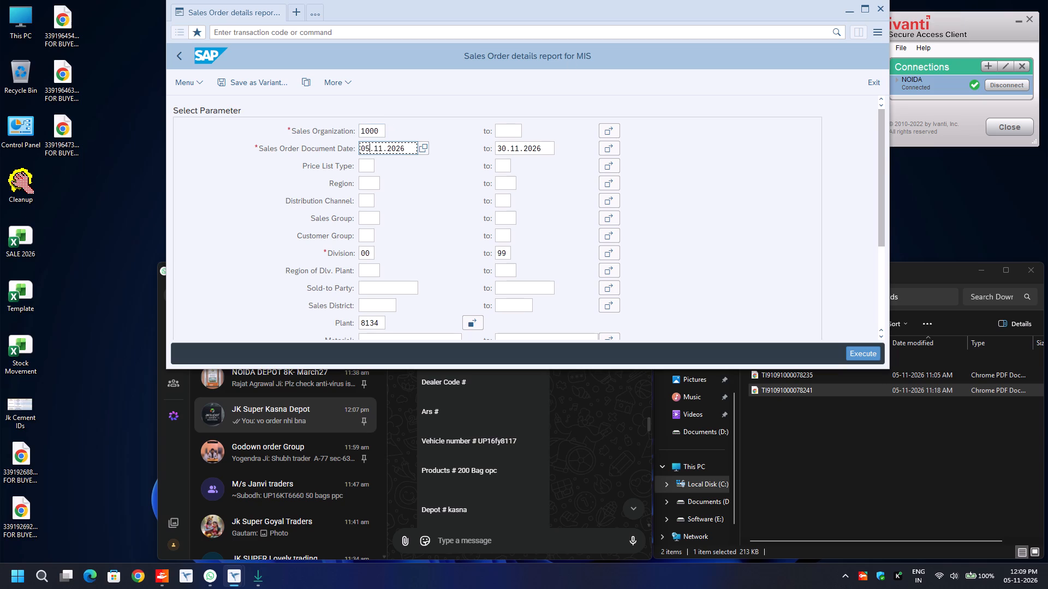
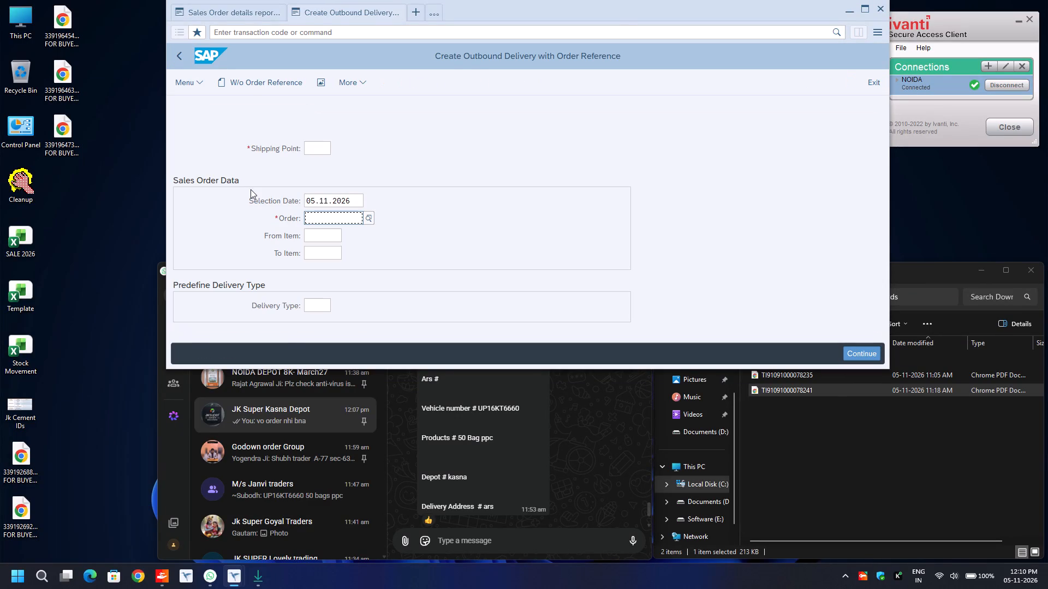
key(ctrl+v)
key(Up)
key(Up)
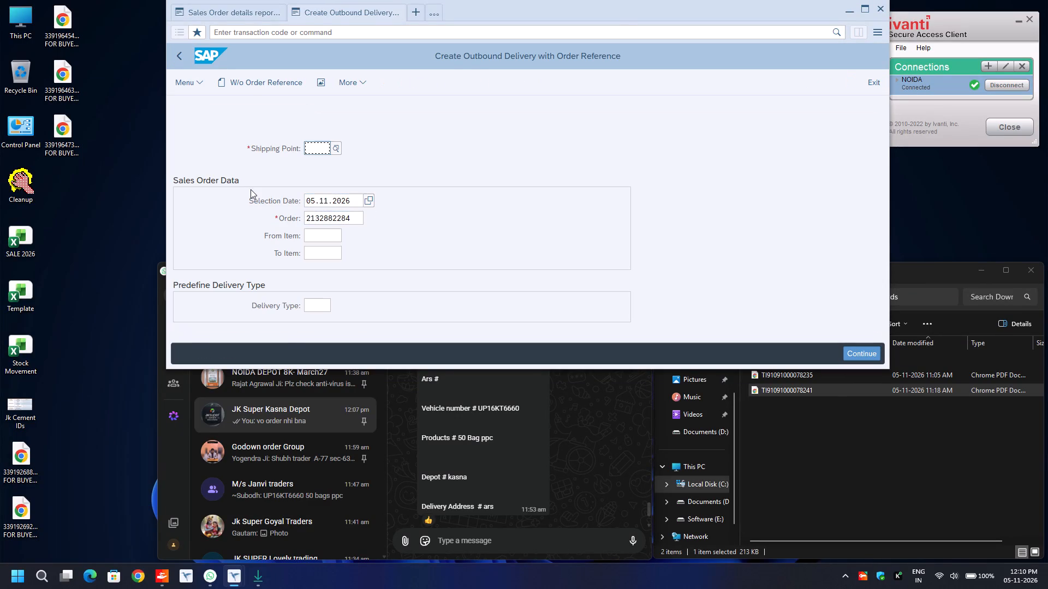
text(8135)
key(Return)
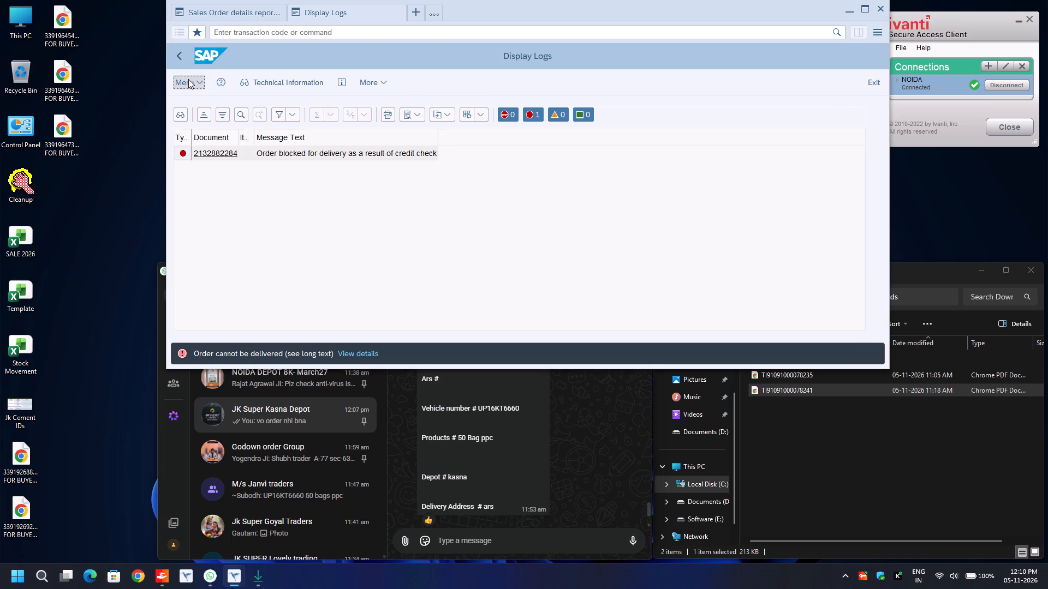
key(Print)
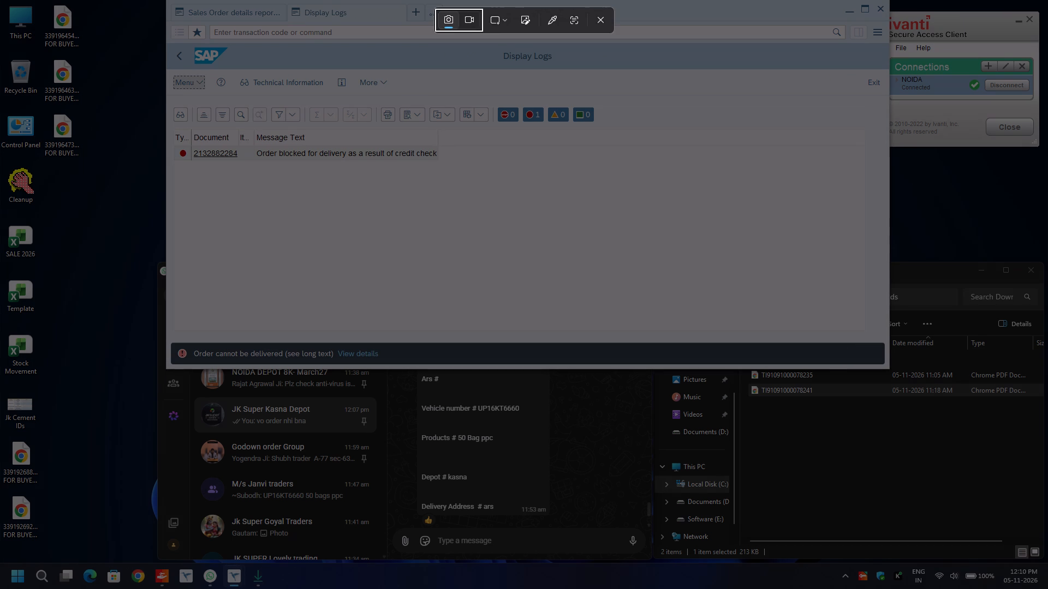
drag(171, 105, 473, 157)
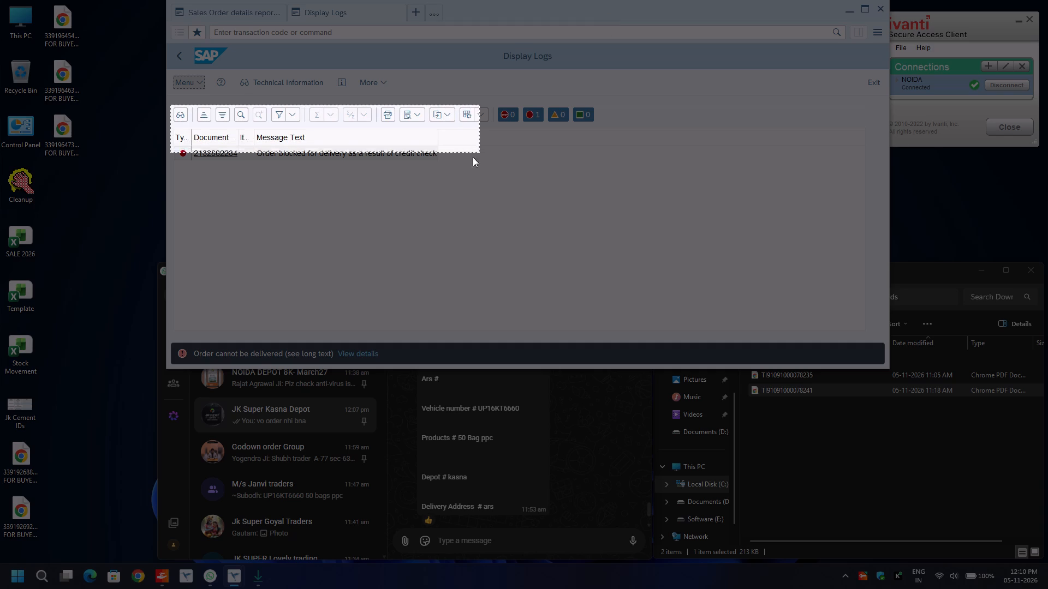
drag(473, 157, 458, 164)
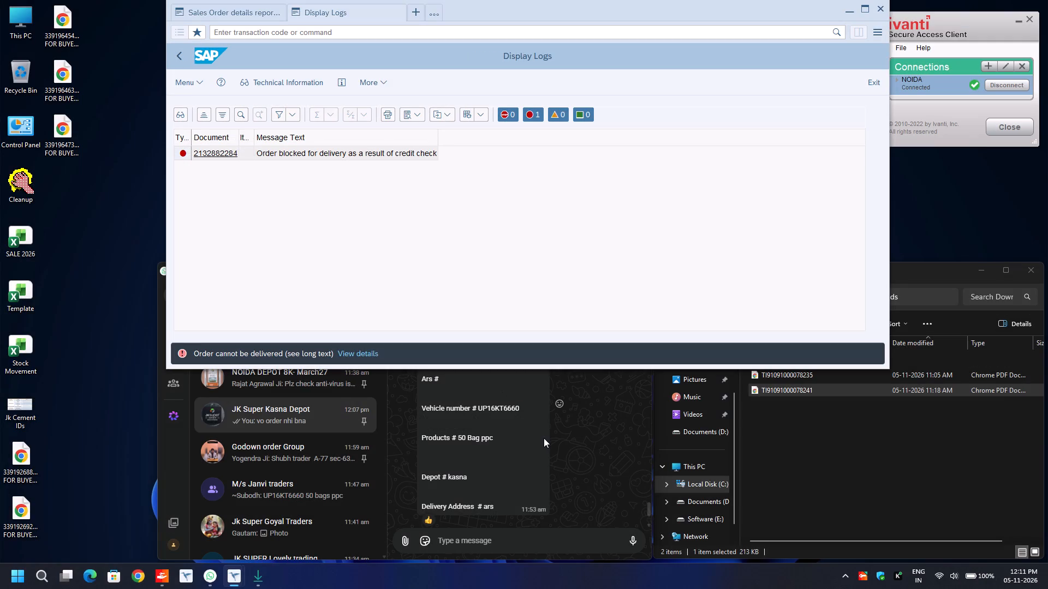